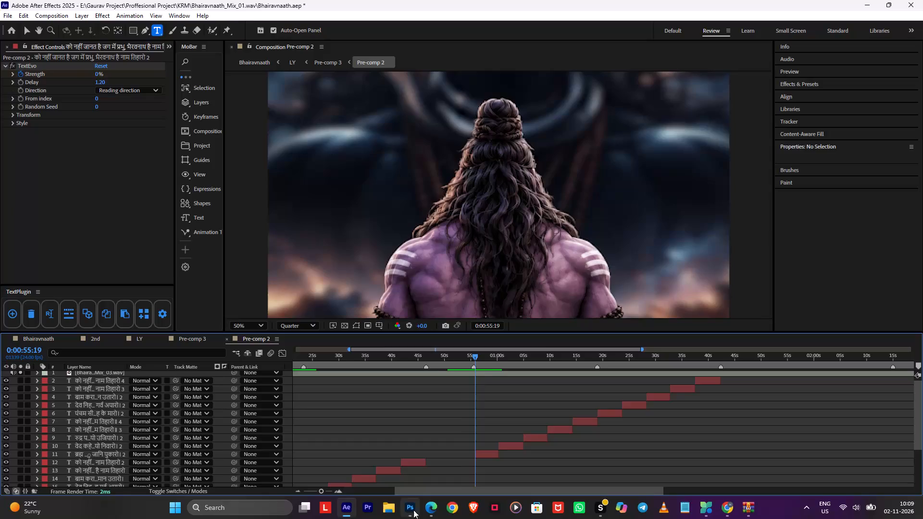
Switch to Microsoft Edge.
click(425, 510)
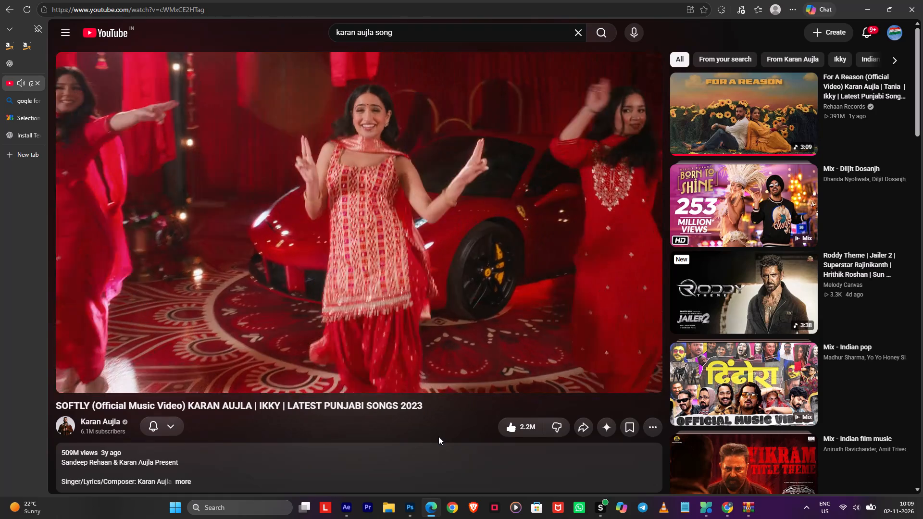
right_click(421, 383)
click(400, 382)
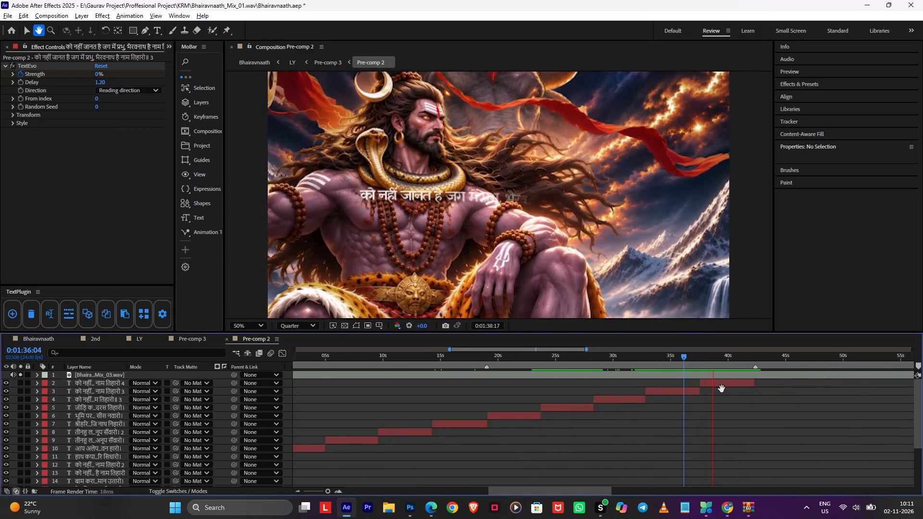
alt+scroll(722, 401, down, 1)
drag(692, 359, 664, 361)
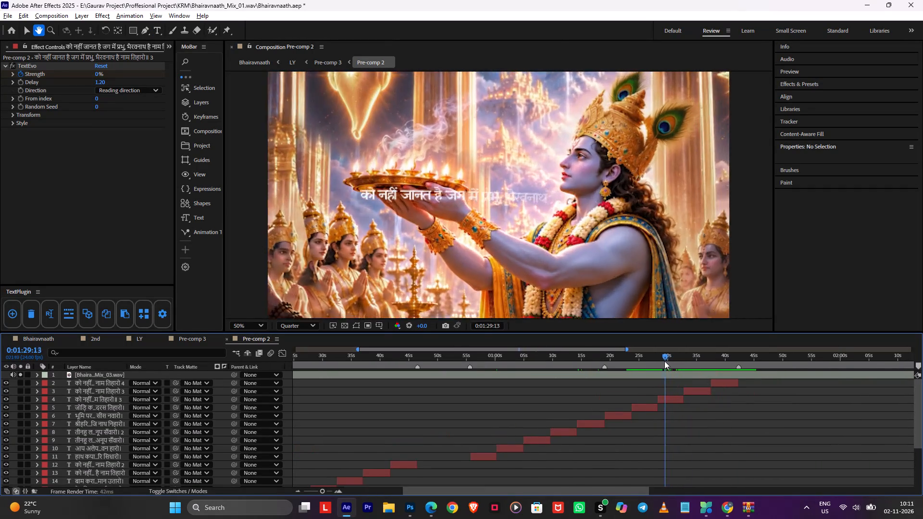
drag(664, 361, 649, 363)
key(space)
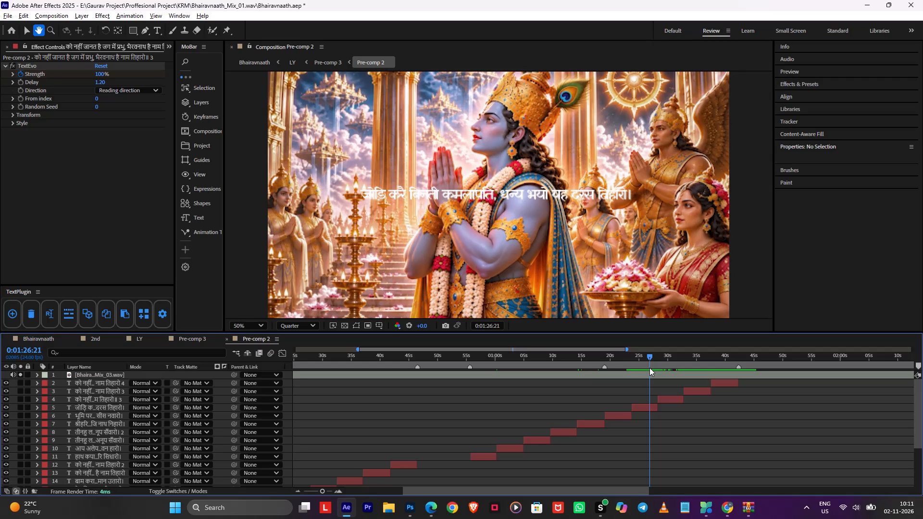
Play the third verse from 0:00:55:19 through layers 11, 10 and 9 to check the lyric timing against the song.
drag(626, 355, 622, 356)
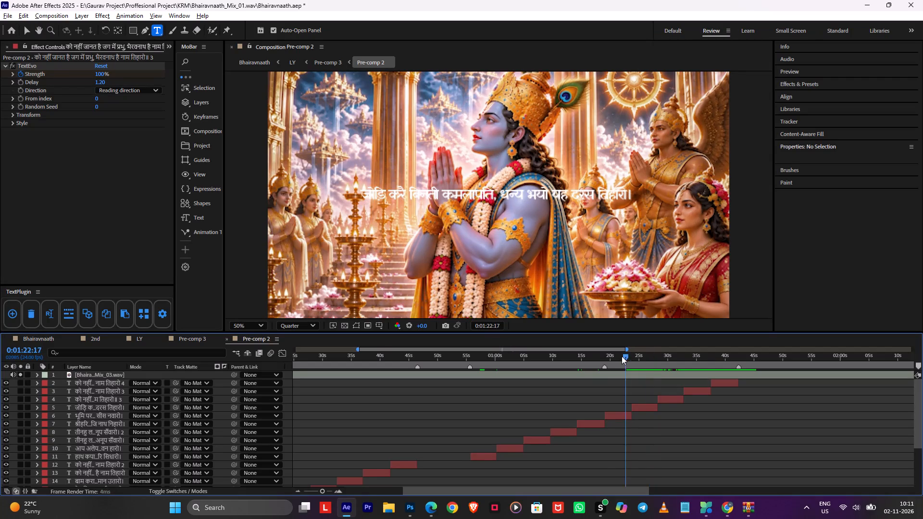
drag(622, 356, 479, 382)
key(space)
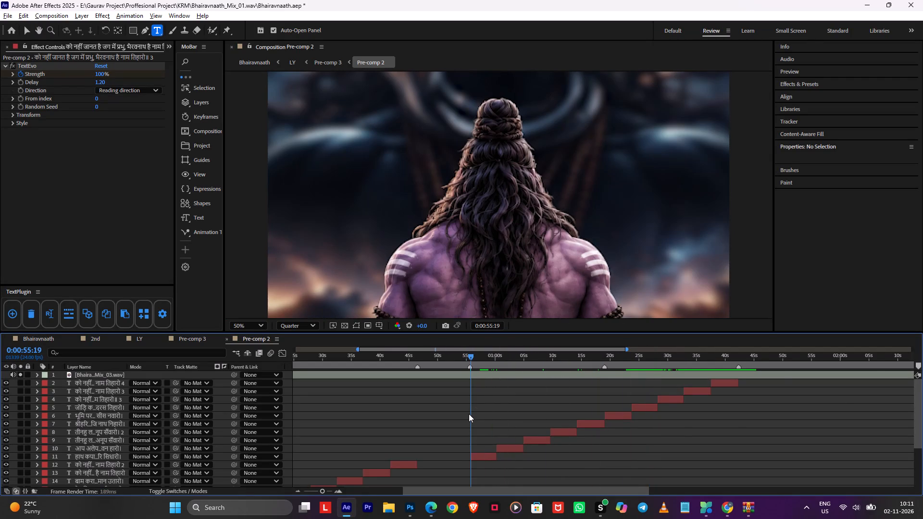
alt+scroll(468, 414, up, 3)
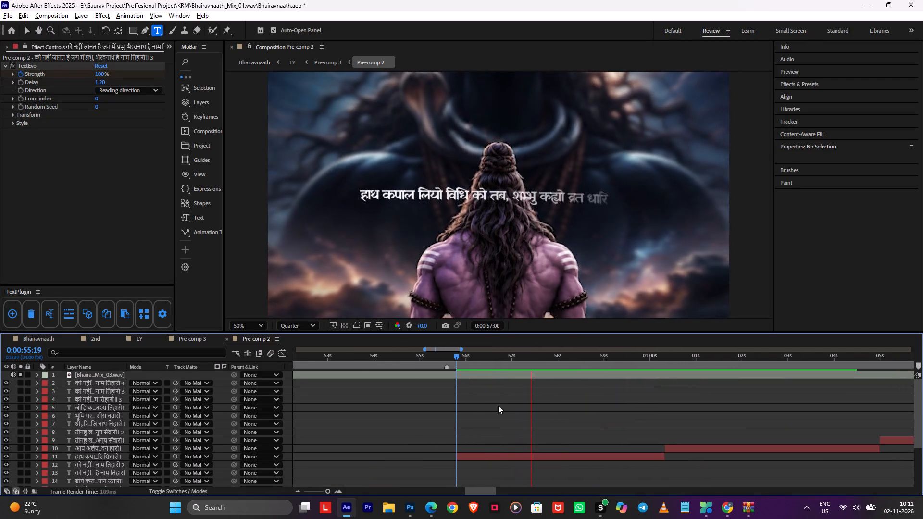
scroll(660, 420, up, 1)
middle_drag(650, 420, 525, 410)
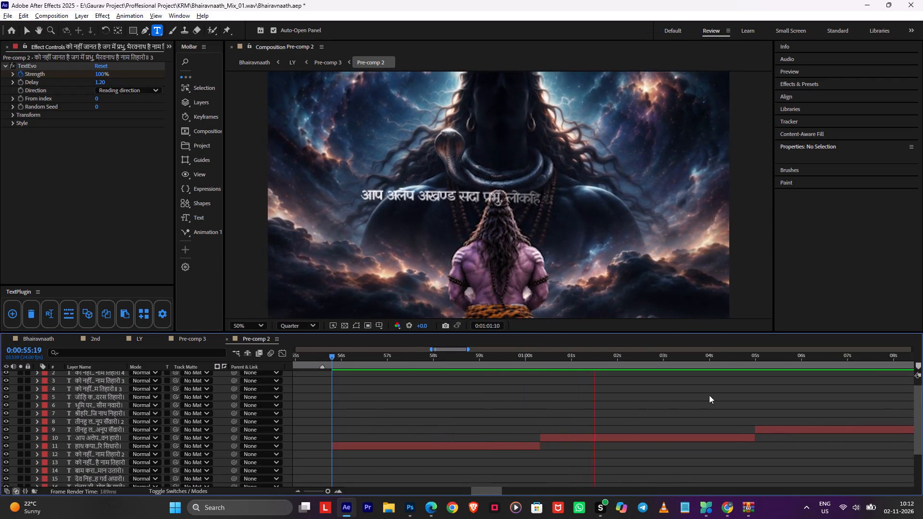
middle_drag(703, 396, 532, 414)
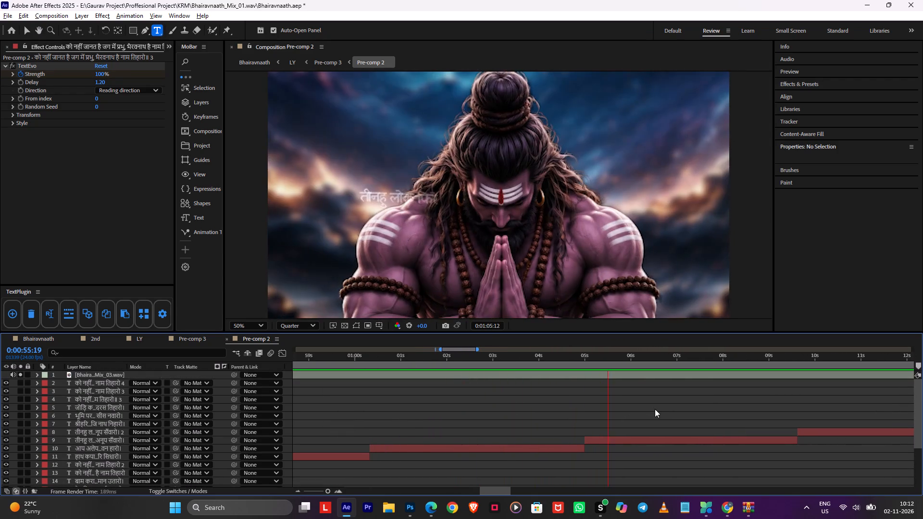
Shift layer 9 to start at 0:01:05:05 and extend the end of layer 10 to meet it.
drag(609, 359, 590, 363)
alt+scroll(589, 388, up, 1)
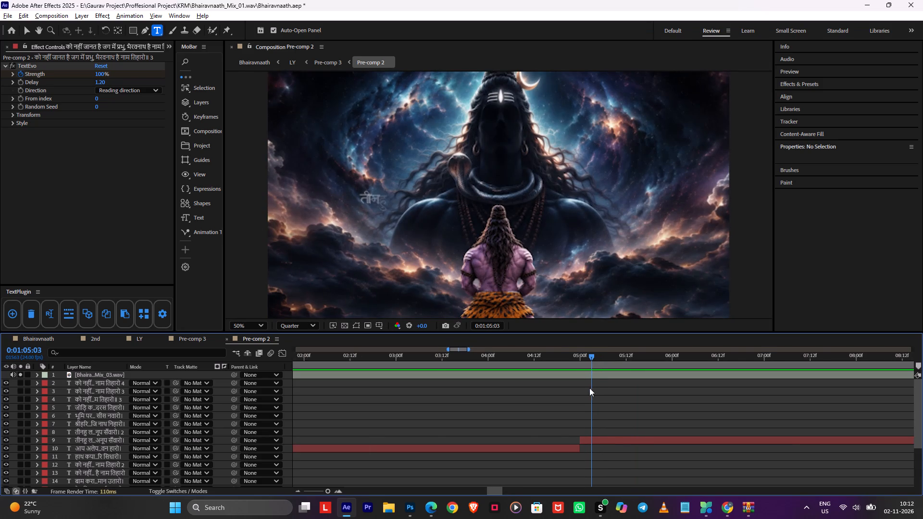
alt+scroll(589, 388, up, 1)
key(space)
drag(609, 359, 612, 361)
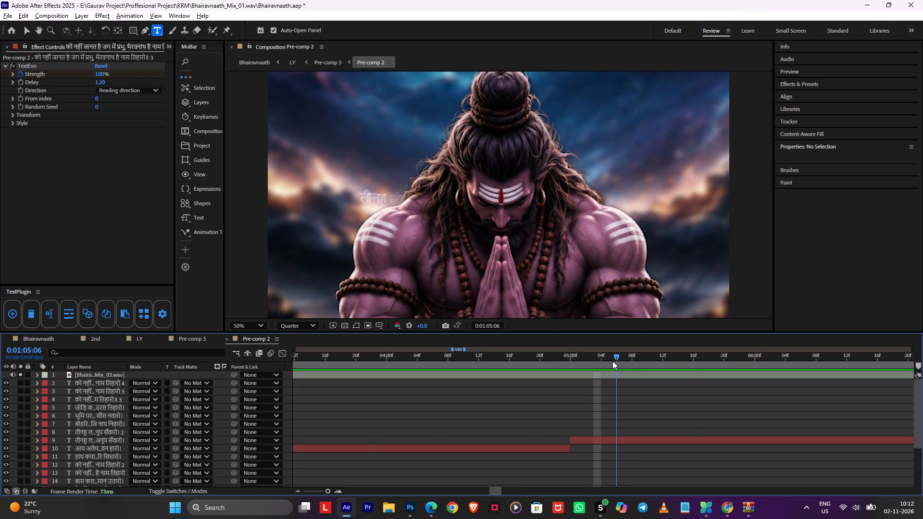
drag(612, 361, 607, 370)
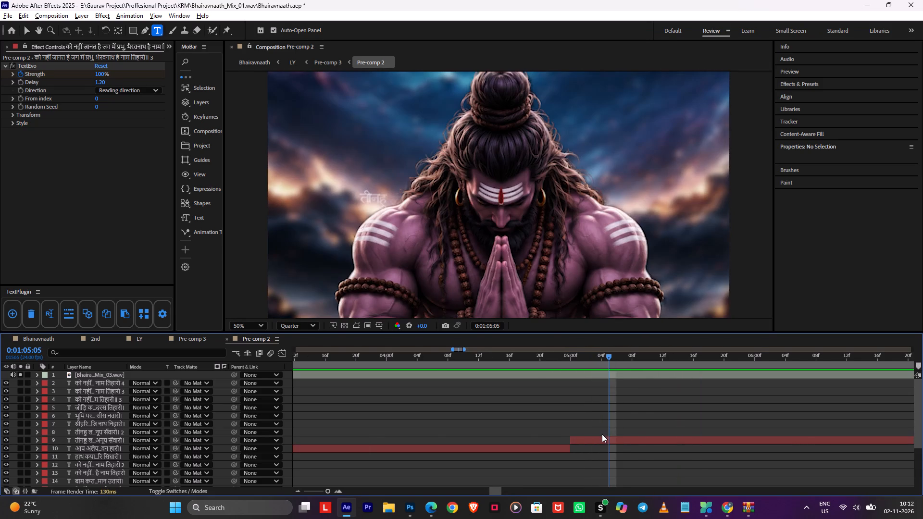
click(599, 437)
key(bracketleft)
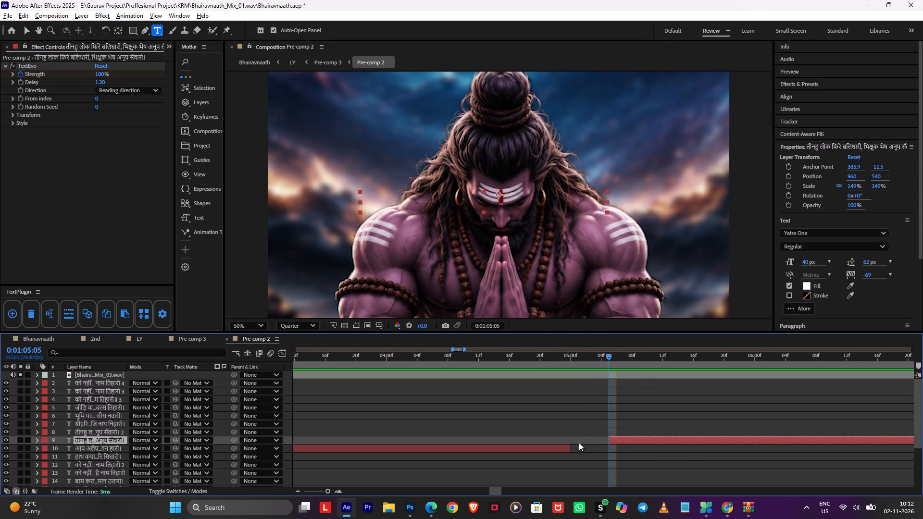
drag(568, 447, 603, 455)
Play from 0:01:05:01 to check the transition from layer 10 to layer 9 and the rest of the layer 9 lyric.
drag(595, 362, 582, 361)
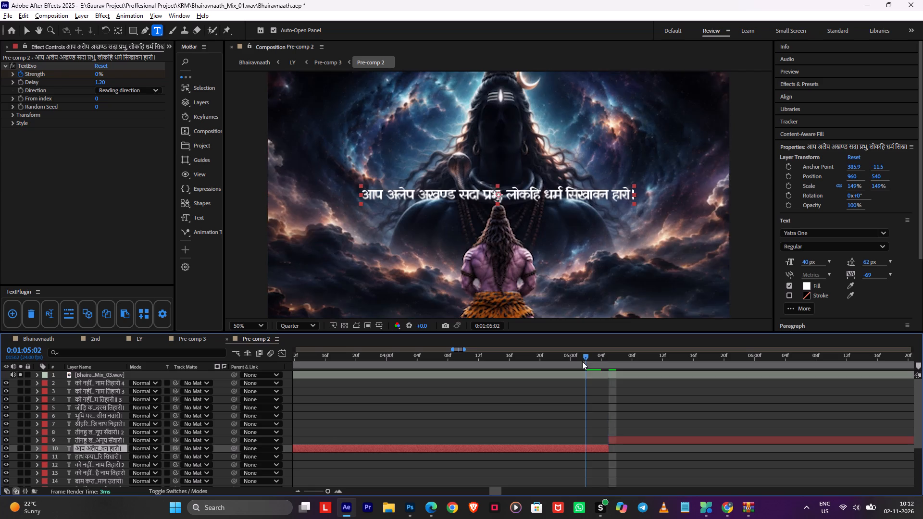
drag(582, 361, 581, 361)
key(space)
middle_drag(723, 396, 474, 402)
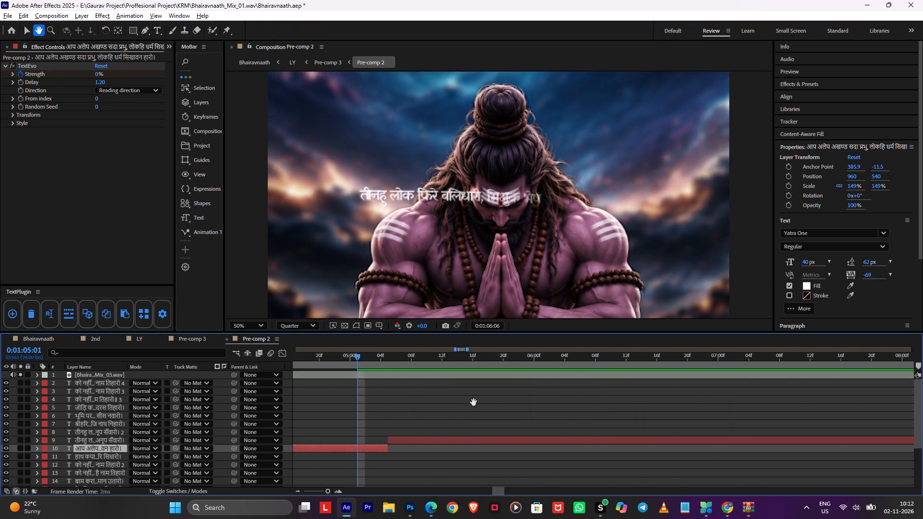
middle_drag(474, 402, 440, 403)
middle_drag(564, 416, 389, 417)
middle_drag(707, 398, 696, 400)
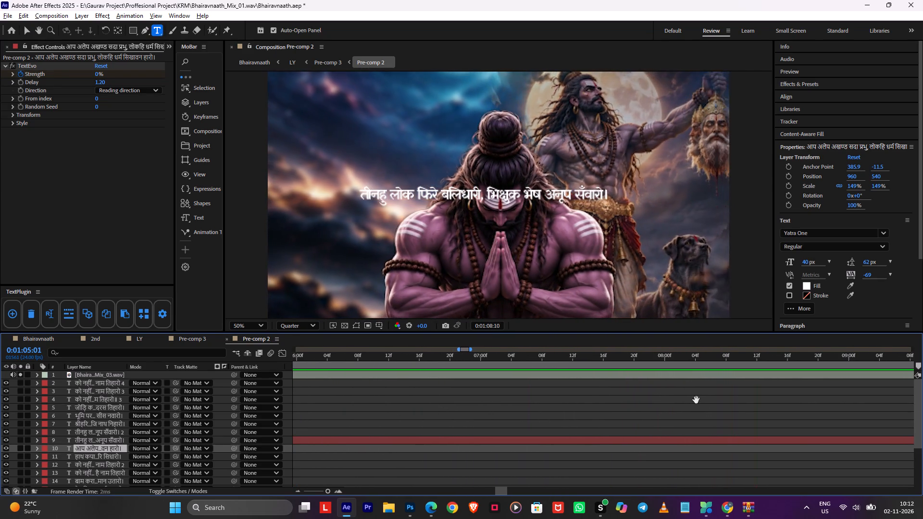
middle_drag(696, 400, 435, 406)
Shift layer 8 to start at 0:01:09:20, where layer 9 ends.
drag(732, 355, 697, 363)
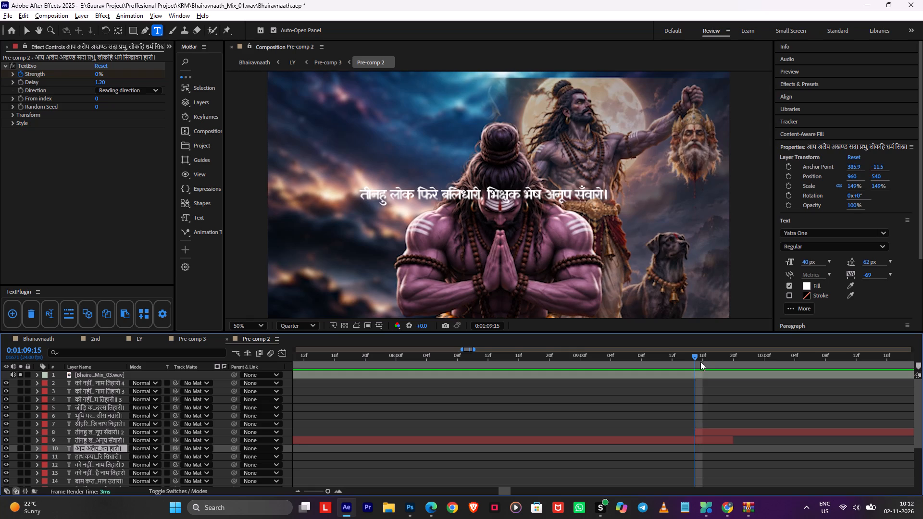
key(space)
drag(702, 359, 735, 381)
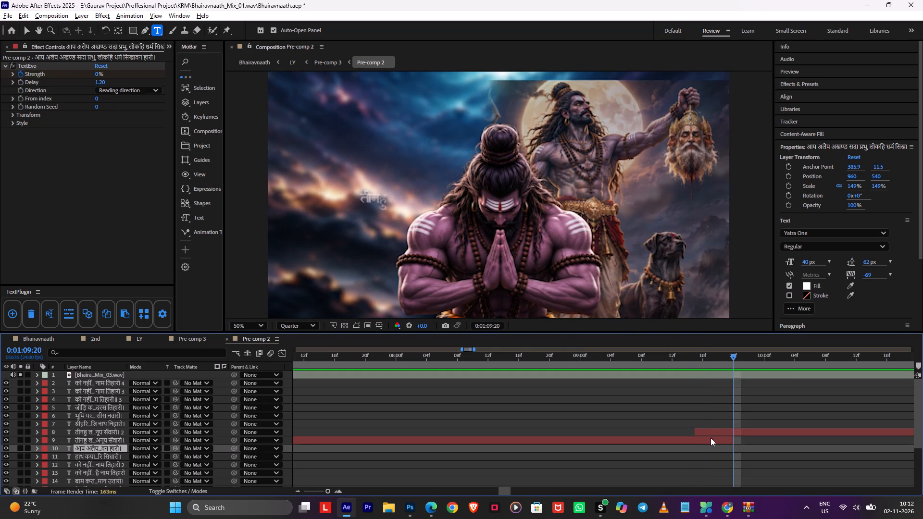
drag(698, 431, 736, 431)
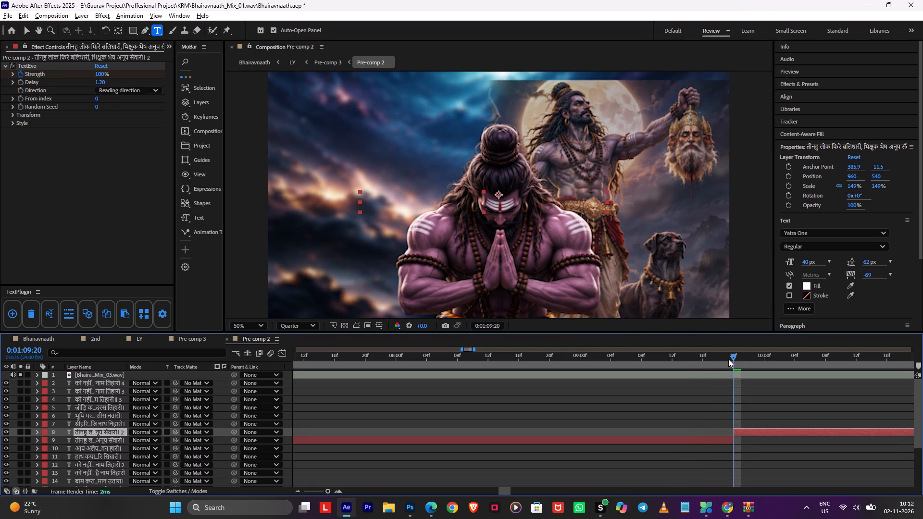
Play across the transition from layer 9 to layer 8, restarting from 0:01:07:15, to check the lyric against the song.
drag(728, 358, 700, 365)
key(space)
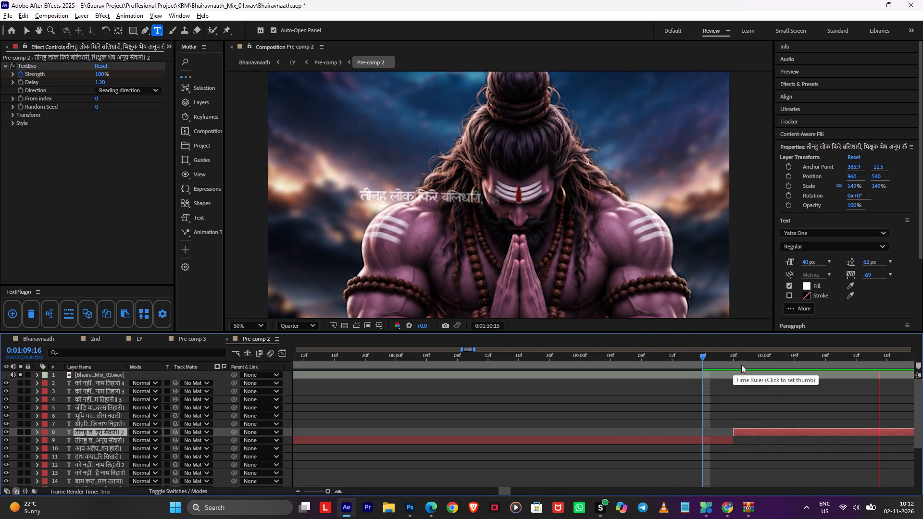
alt+scroll(754, 396, down, 1)
key(space)
drag(668, 365, 654, 364)
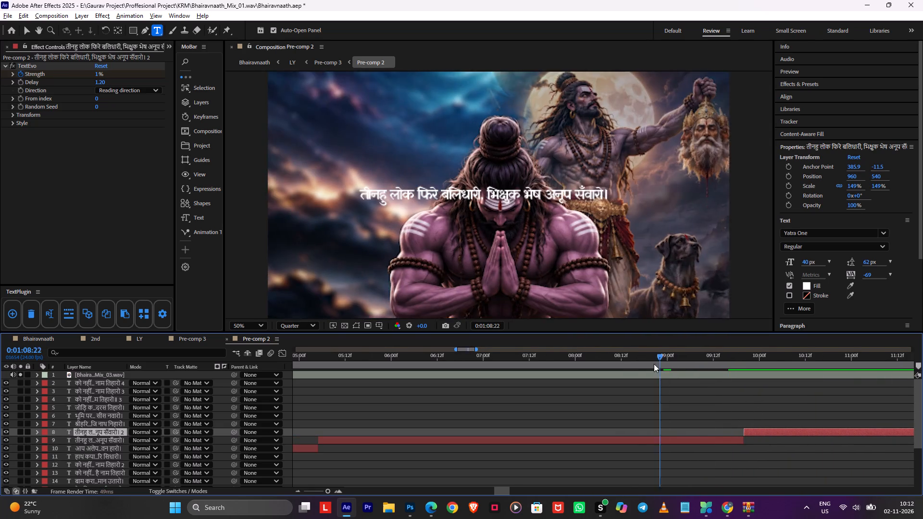
drag(654, 364, 540, 371)
key(space)
alt+scroll(696, 393, down, 2)
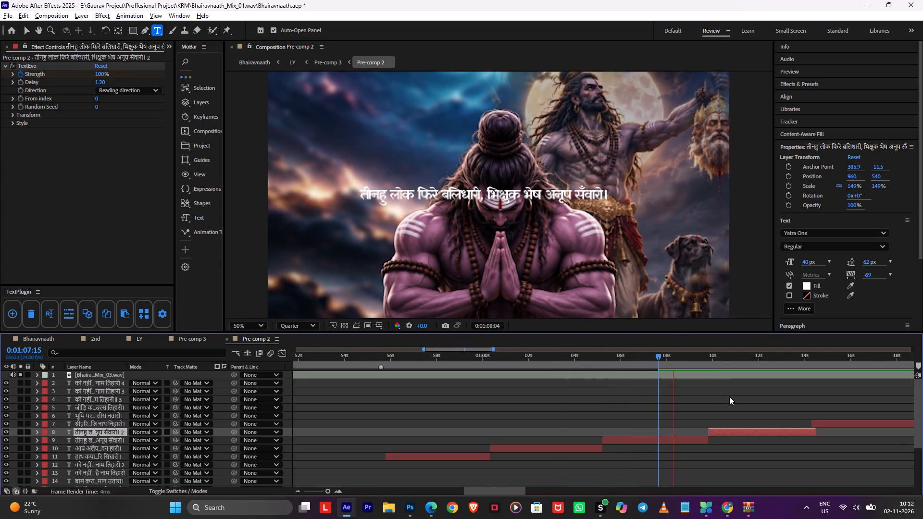
key(space)
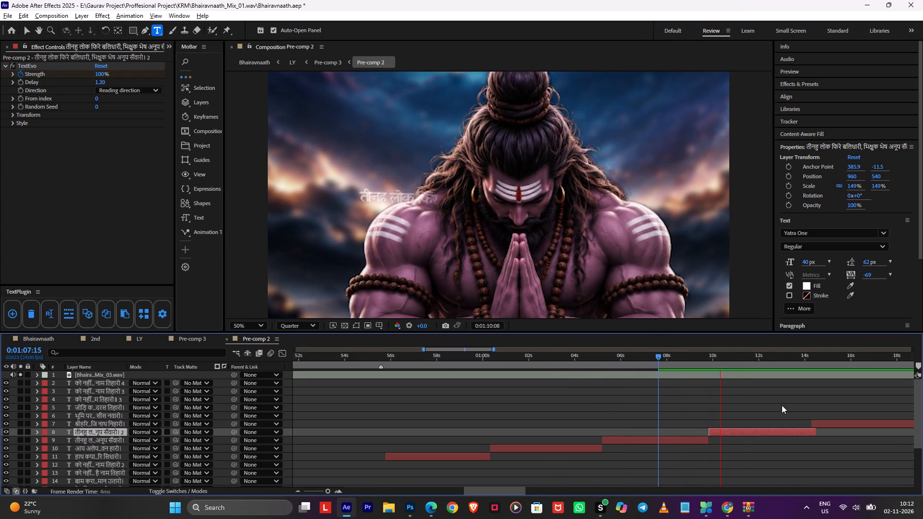
Cut the refrain text "को नहीं जानत है जग में प्रभु, भैरवनाथ है नाम तिहारो॥" from layer 4 and paste it over layer 8's text.
alt+scroll(776, 406, down, 2)
double_click(880, 399)
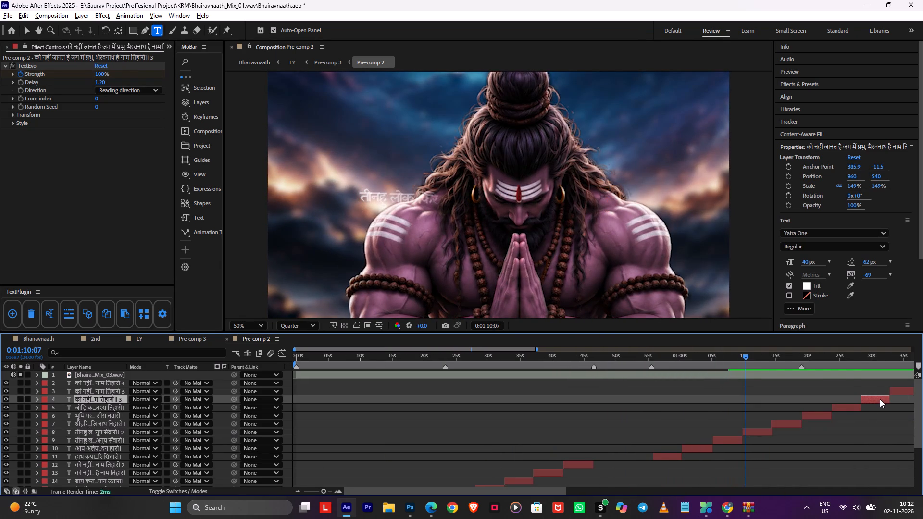
key(ctrl+x)
double_click(751, 435)
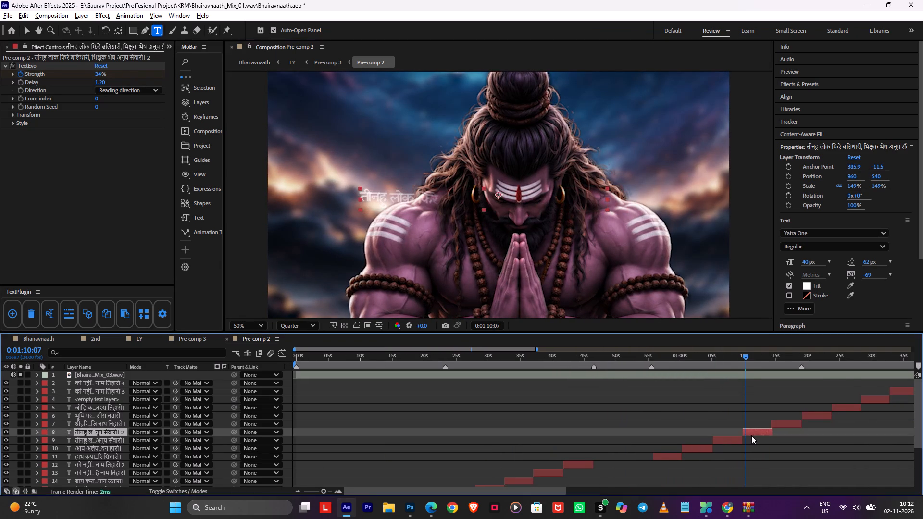
key(ctrl+v)
click(762, 444)
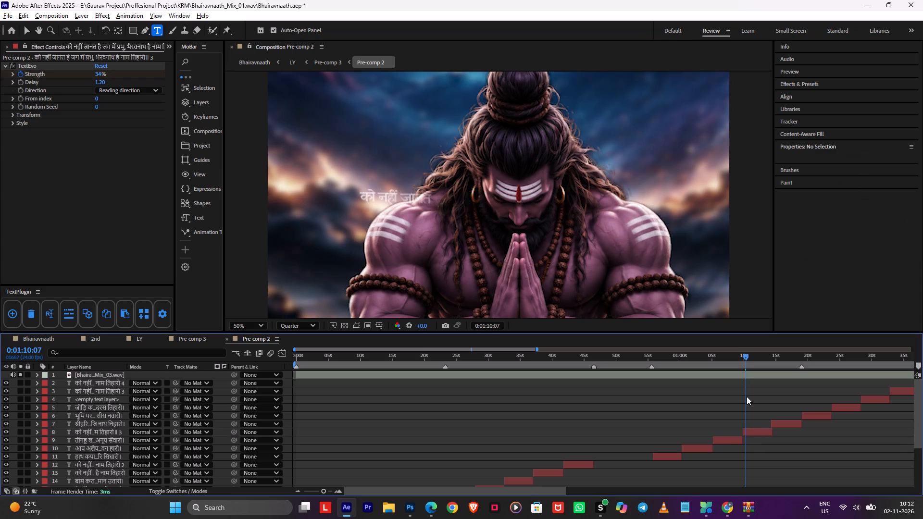
Preview layer 8 from 0:01:08:19, trim its end to 0:01:14:10 and move layer 7 to start at that point.
click(736, 362)
key(space)
alt+scroll(751, 409, up, 2)
middle_drag(764, 408, 486, 421)
middle_drag(598, 401, 505, 415)
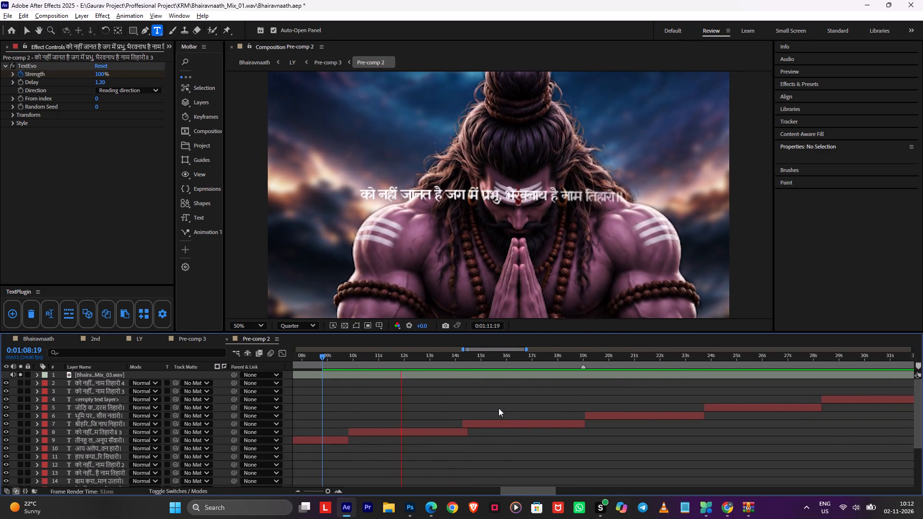
alt+scroll(489, 407, up, 1)
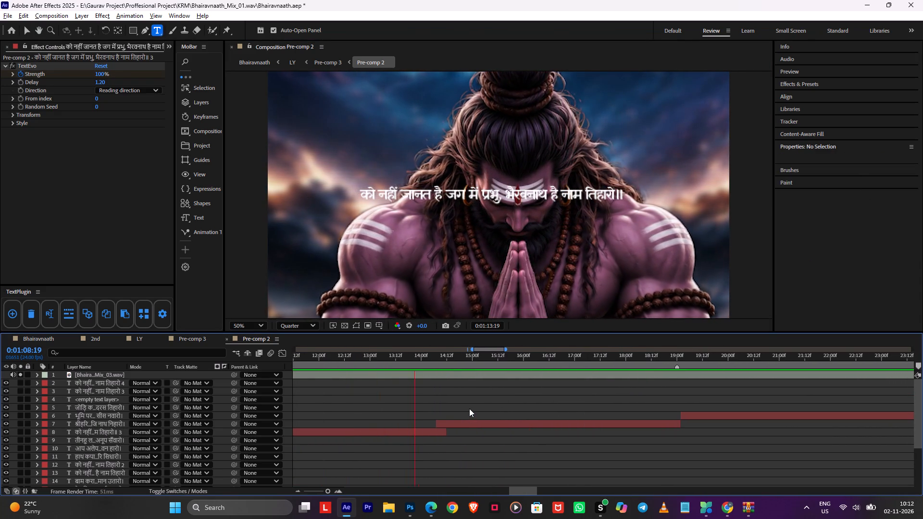
drag(459, 358, 453, 359)
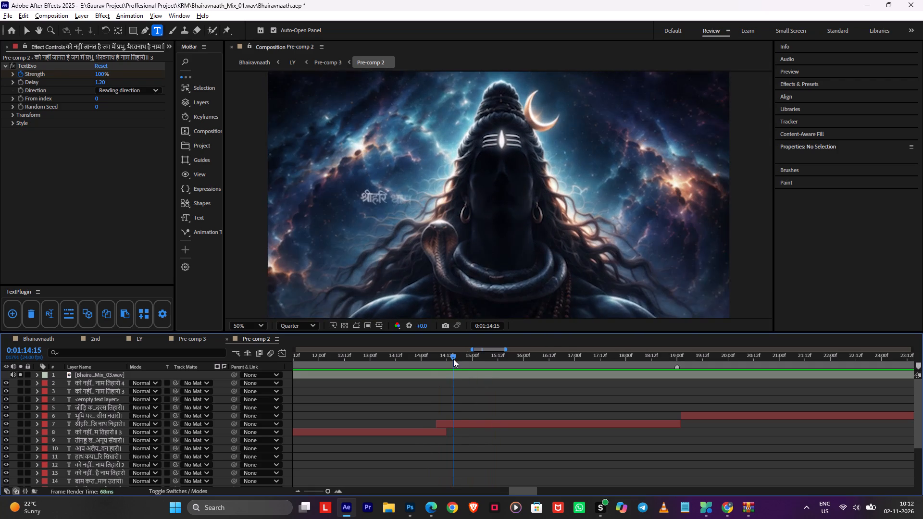
drag(453, 359, 448, 364)
drag(453, 425, 467, 430)
click(448, 432)
click(433, 354)
drag(435, 366, 440, 370)
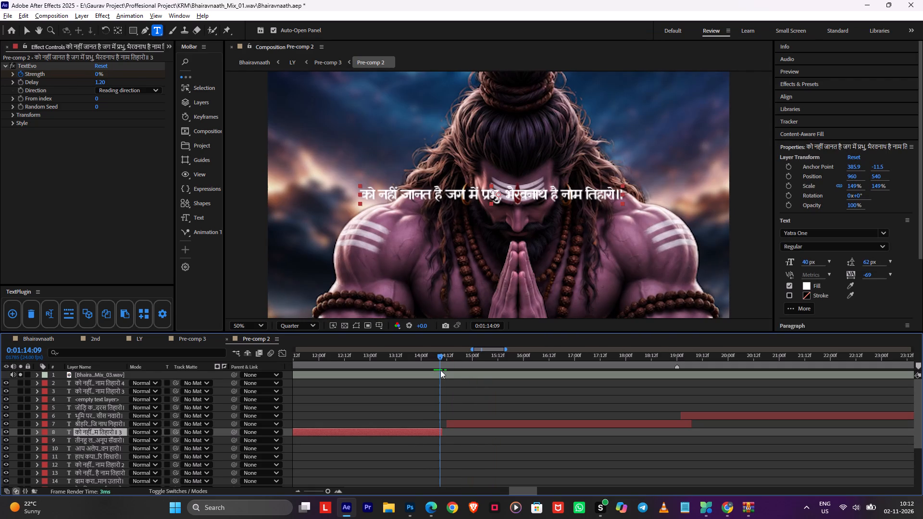
drag(440, 370, 442, 374)
click(457, 420)
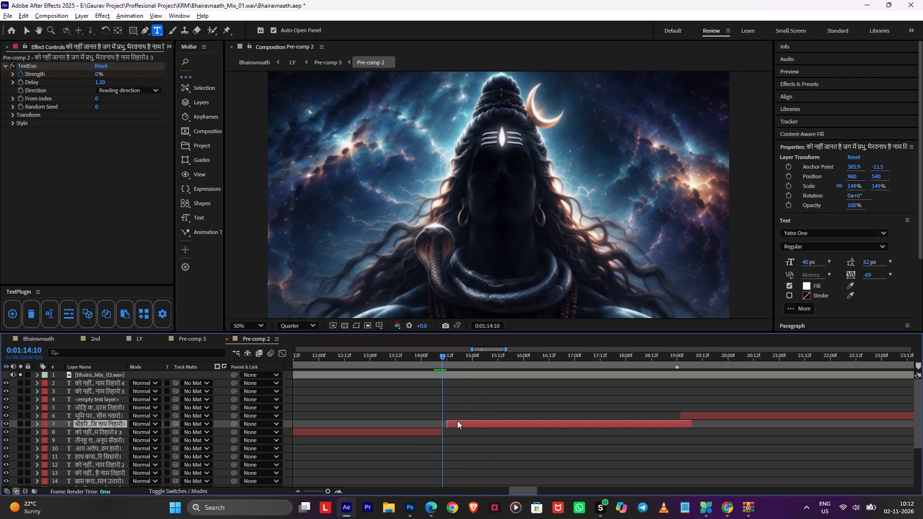
key(bracketleft)
Replace layer 7's text with the refrain "को नहीं जानत है जग में प्रभु, भैरवनाथ है नाम तिहारो॥".
double_click(457, 421)
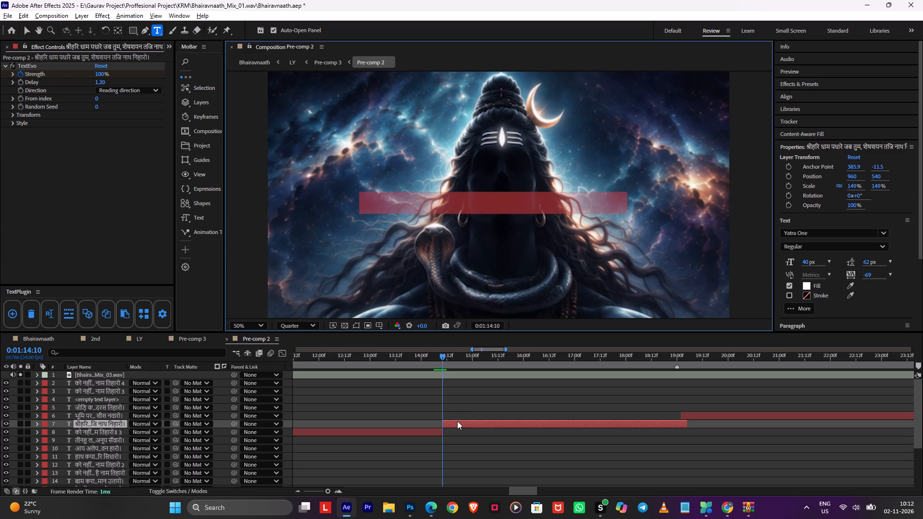
key(ctrl+v)
click(471, 410)
drag(443, 371, 429, 366)
key(ctrl+z)
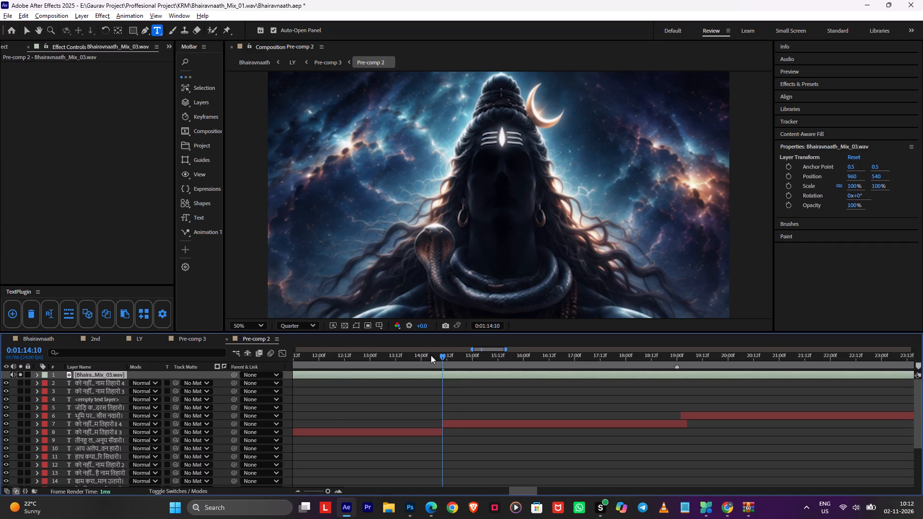
drag(431, 355, 424, 356)
key(space)
alt+scroll(447, 386, down, 1)
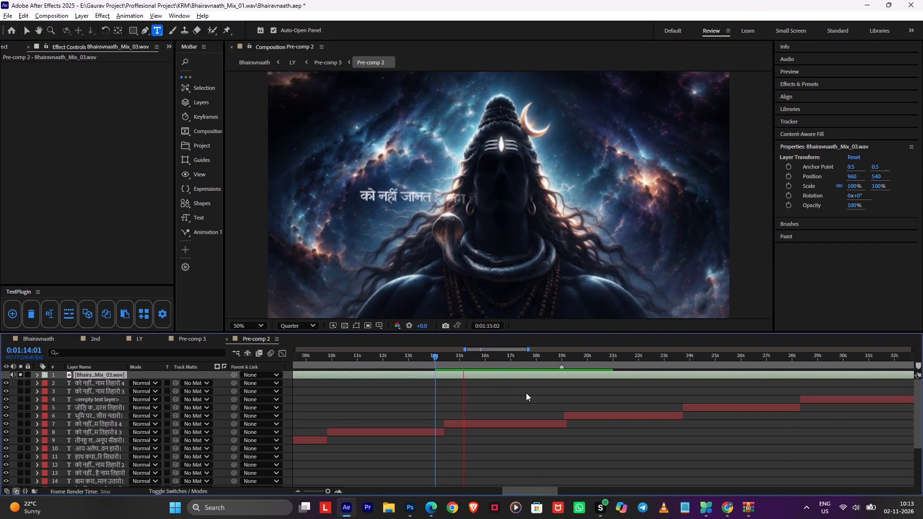
alt+scroll(529, 395, up, 1)
middle_drag(538, 397, 472, 408)
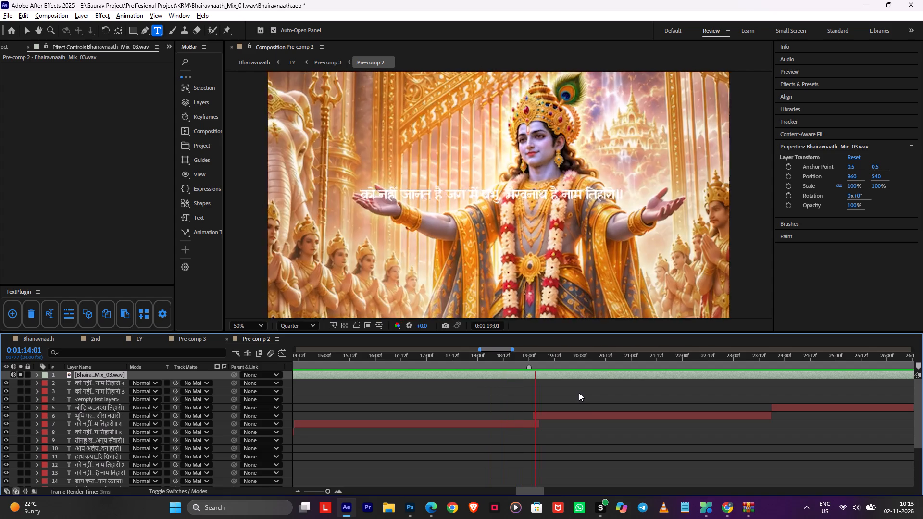
drag(543, 358, 531, 358)
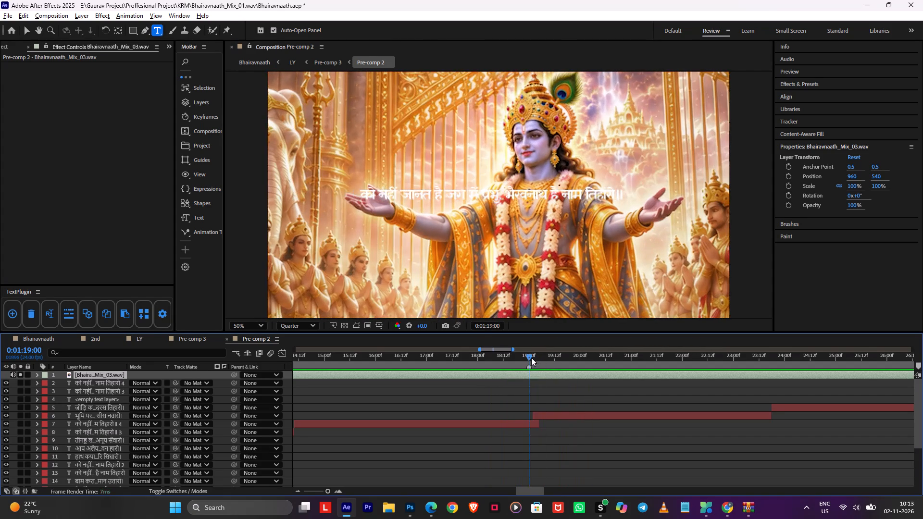
drag(531, 358, 535, 361)
click(540, 416)
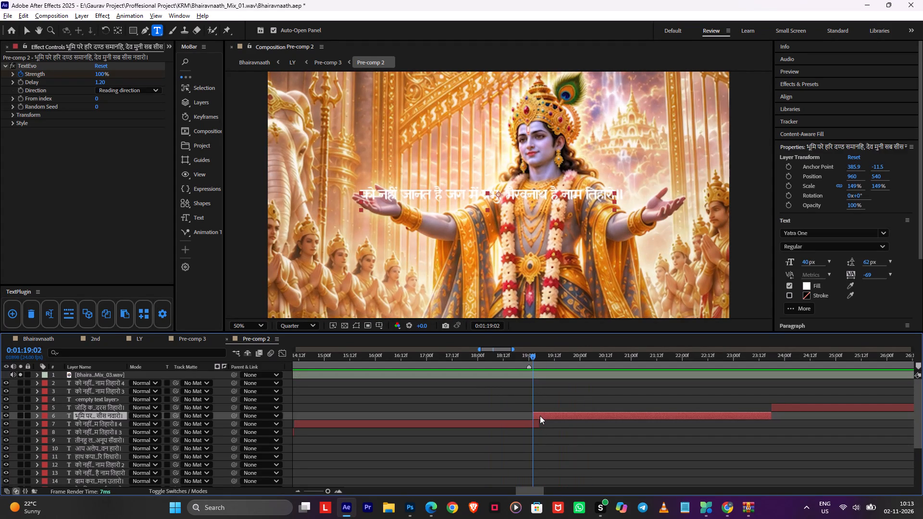
drag(549, 415, 561, 416)
key(space)
drag(536, 357, 528, 358)
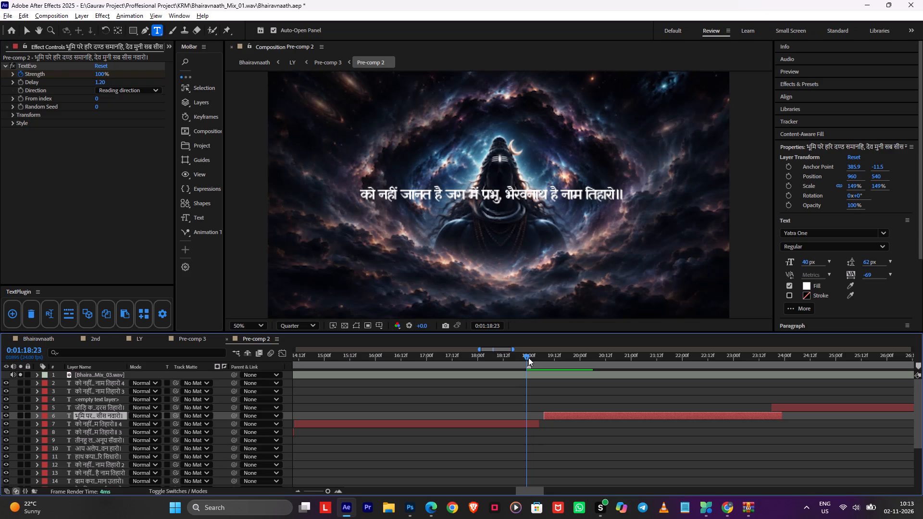
drag(528, 358, 531, 360)
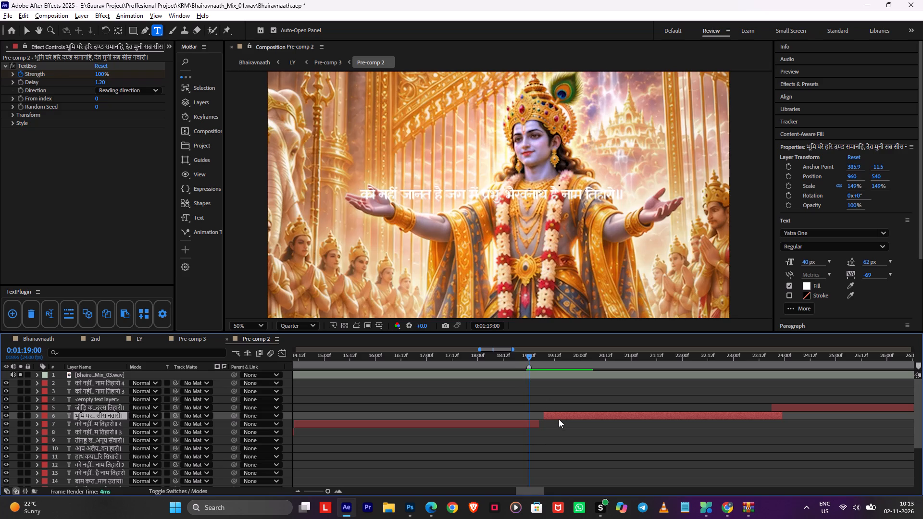
key(bracketleft)
drag(539, 424, 533, 425)
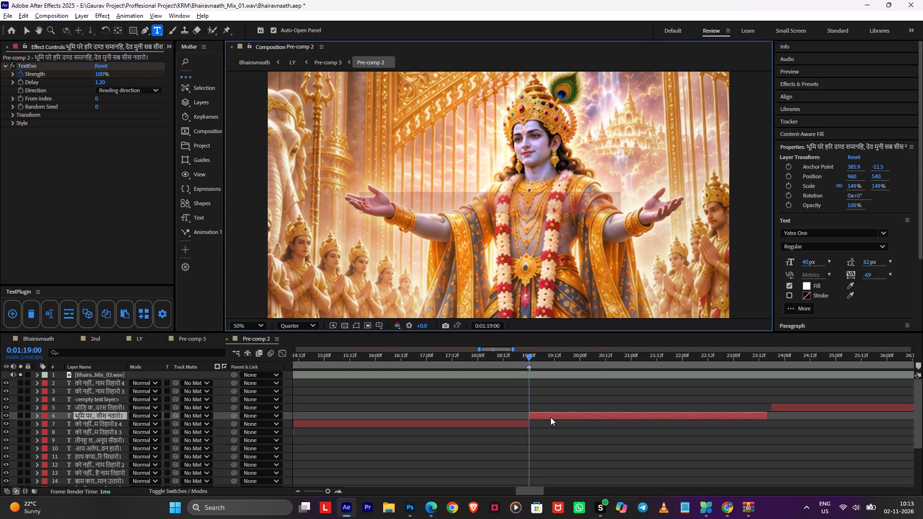
click(554, 392)
click(508, 427)
click(552, 416)
alt+scroll(584, 405, down, 2)
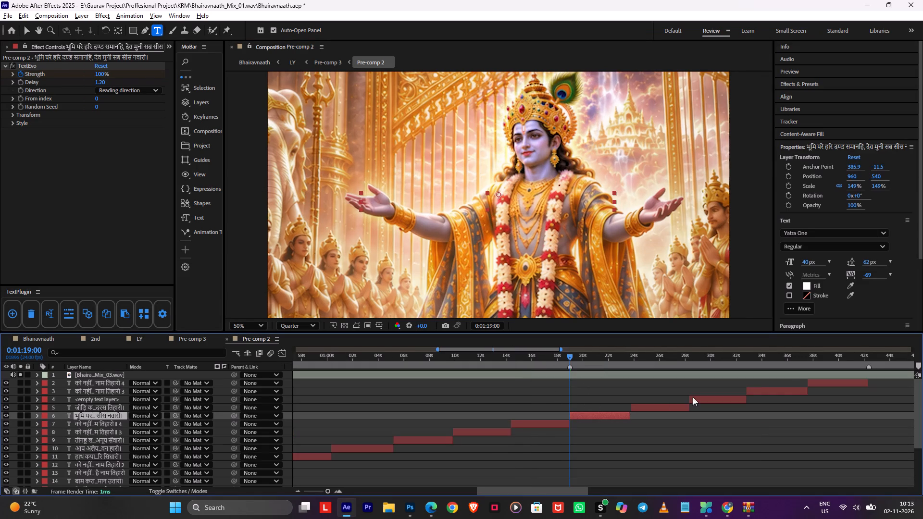
shift+click(811, 385)
drag(581, 415, 662, 416)
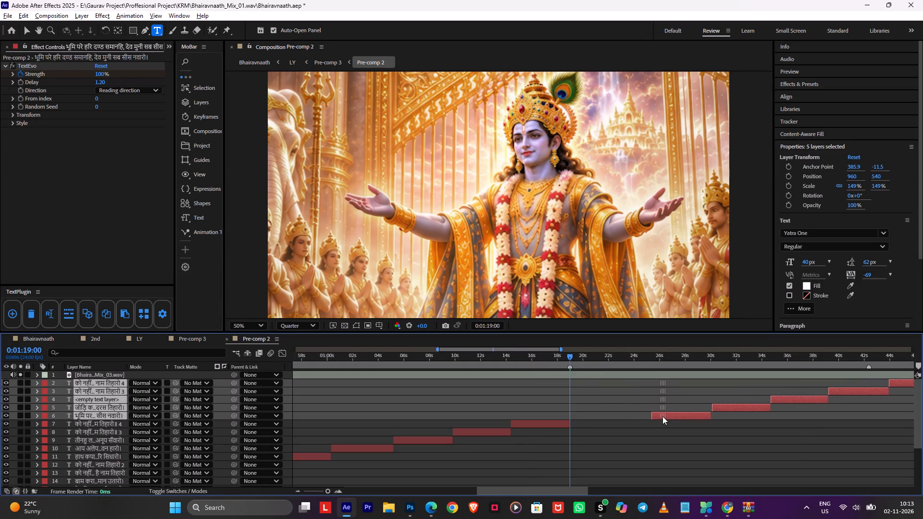
drag(662, 416, 642, 417)
click(646, 390)
Move the last refrain layer to start at 0:01:19:00 and reorder it directly above layer 7.
drag(881, 383, 586, 392)
drag(103, 383, 111, 423)
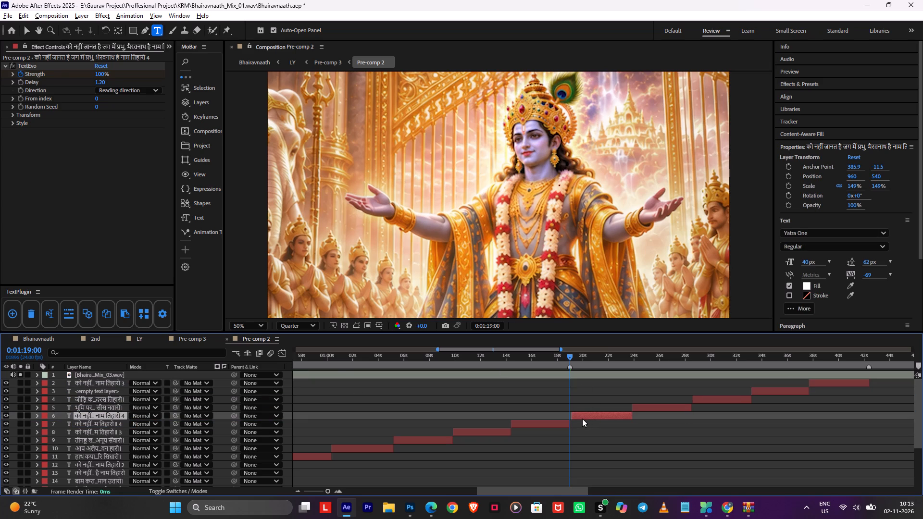
key(bracketleft)
Replace the moved layer's text with "श्रीहरि धाम पधारे जब तुम, शेषशयन तजि नाथ निहारो।".
double_click(581, 417)
key(ctrl+v)
click(577, 398)
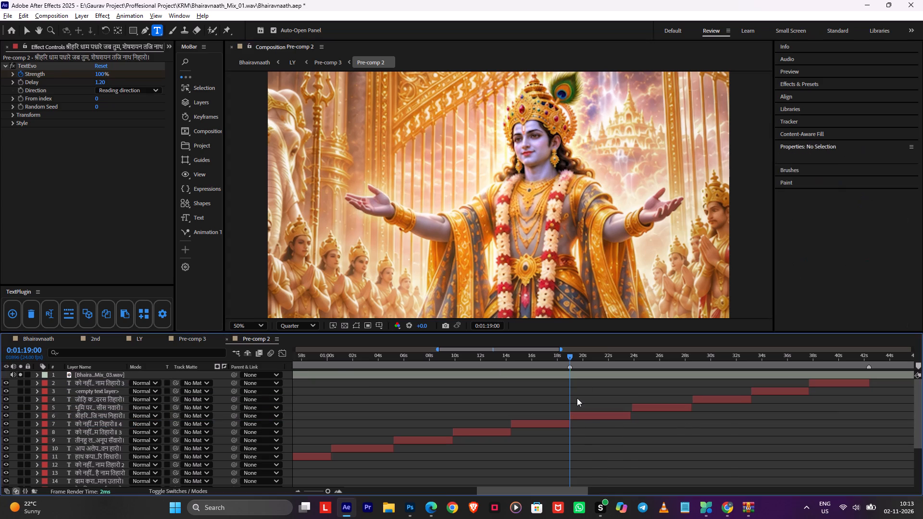
Save the project.
key(alt+Tab)
key(alt+Tab)
click(574, 395)
key(ctrl+s)
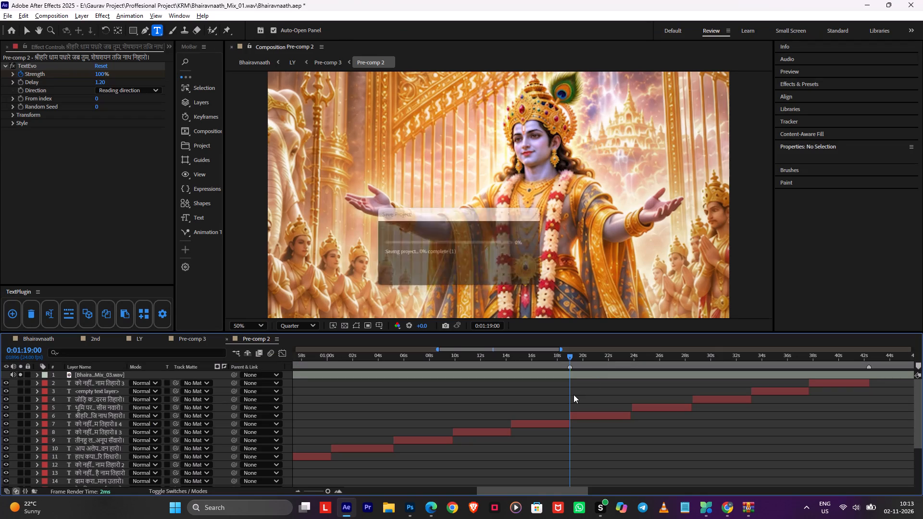
Clear the disk cache for all versions.
key(1)
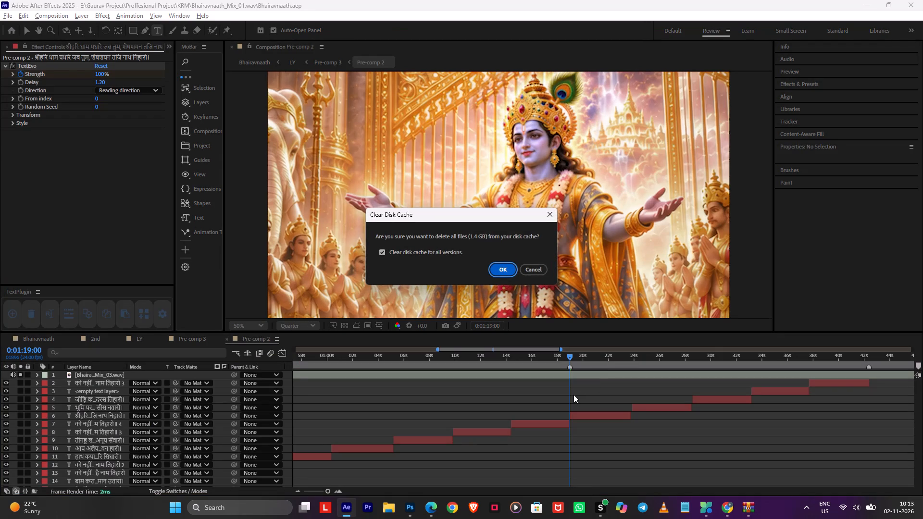
key(space)
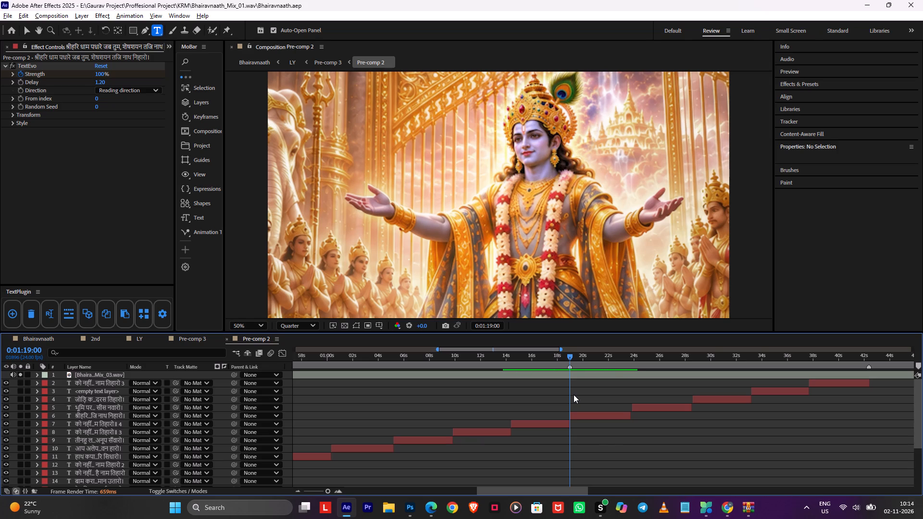
Trim the end of the layer 6 verse ("श्रीहरि धाम पधारे…") to 0:01:23:17.
key(space)
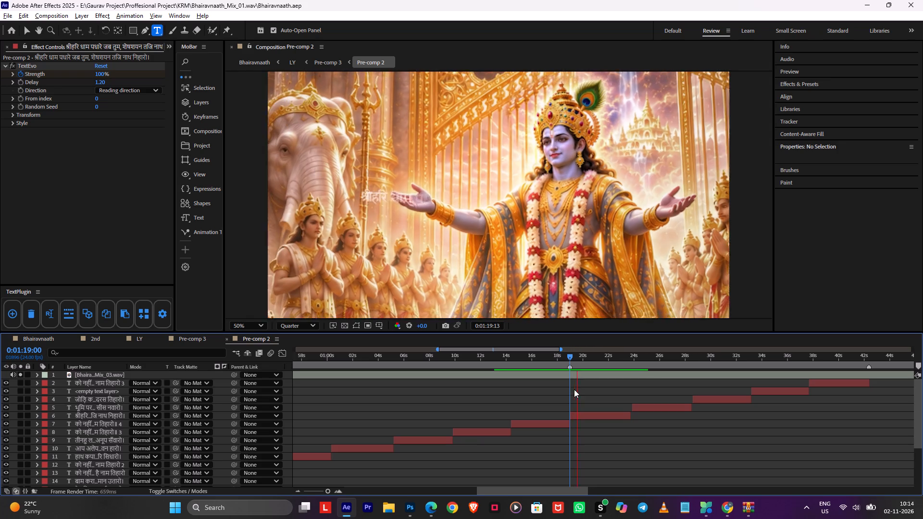
middle_drag(613, 404, 508, 403)
alt+scroll(506, 401, up, 2)
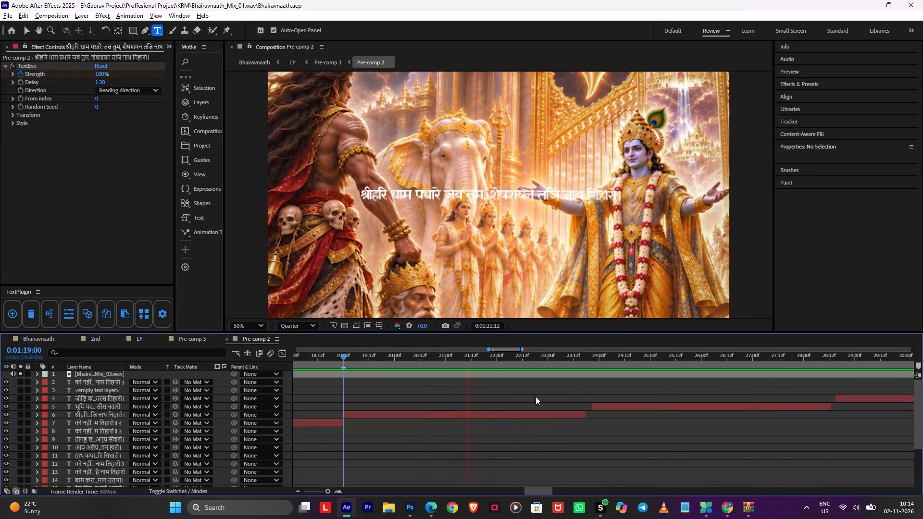
alt+scroll(536, 396, up, 1)
key(space)
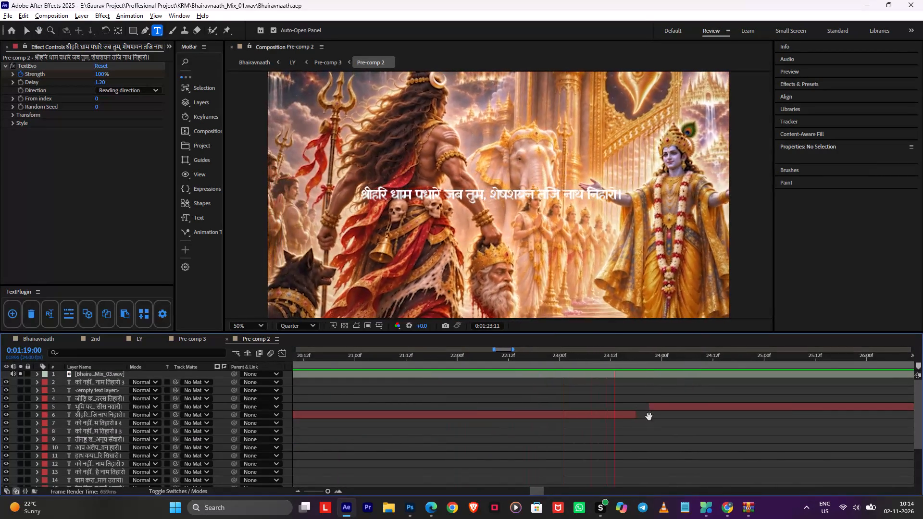
key(space)
key(space)
drag(630, 356, 626, 358)
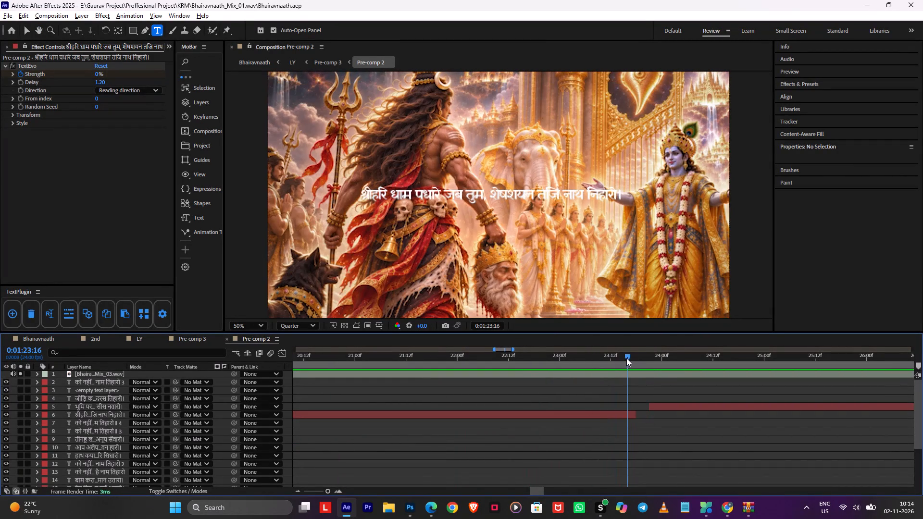
drag(626, 358, 631, 361)
click(640, 415)
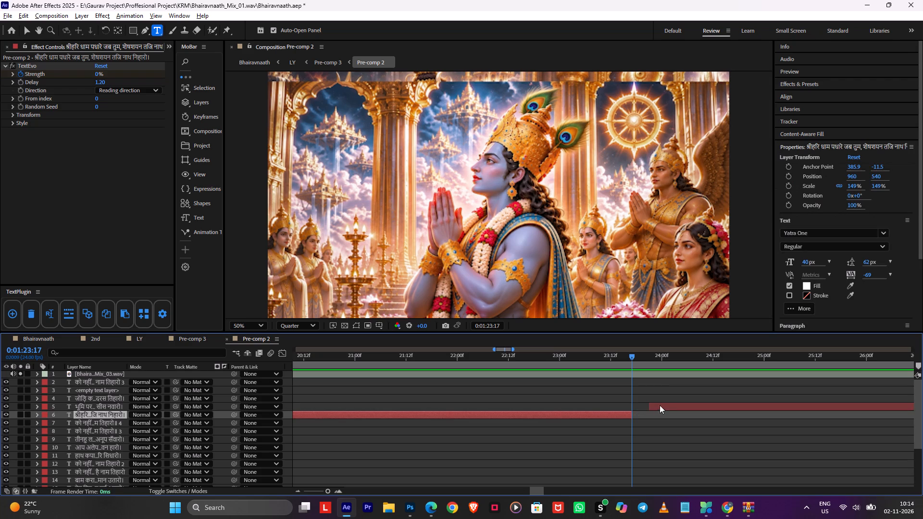
Move the layer 5 verse ("भूमि परे हरि दण्ड समानहि…") to start at 0:01:23:17 and play back the transition.
drag(660, 405, 643, 408)
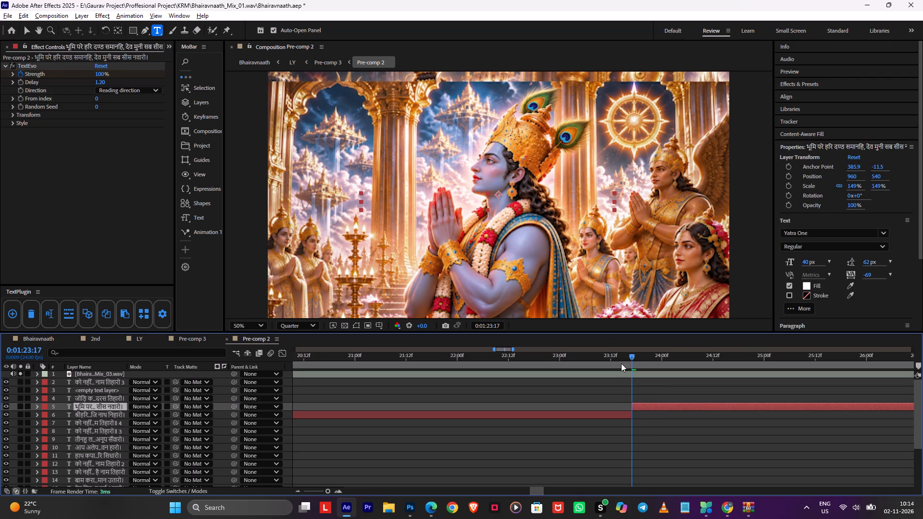
click(621, 363)
key(space)
alt+scroll(677, 381, down, 1)
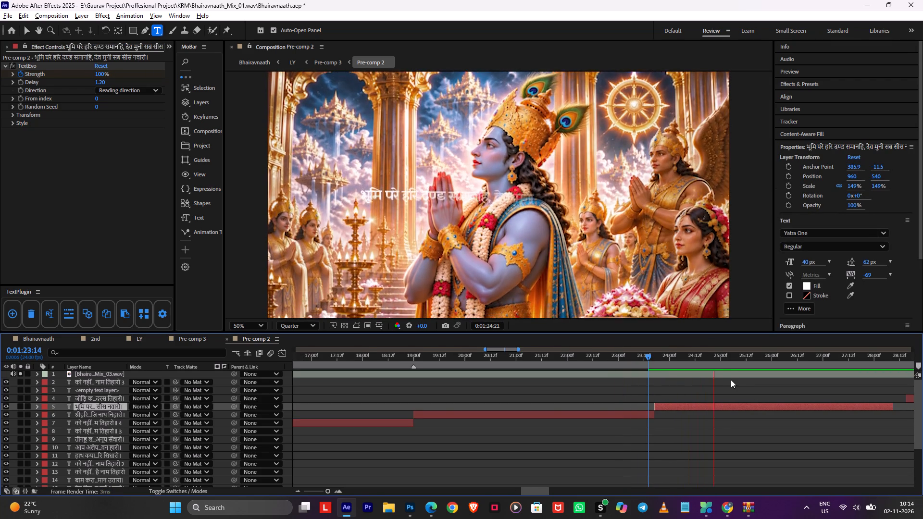
Move the layer 4 verse ("जोड़ि करै बिनती कमलापति…") to start at 0:01:28:09, directly after layer 5.
middle_drag(740, 388, 448, 412)
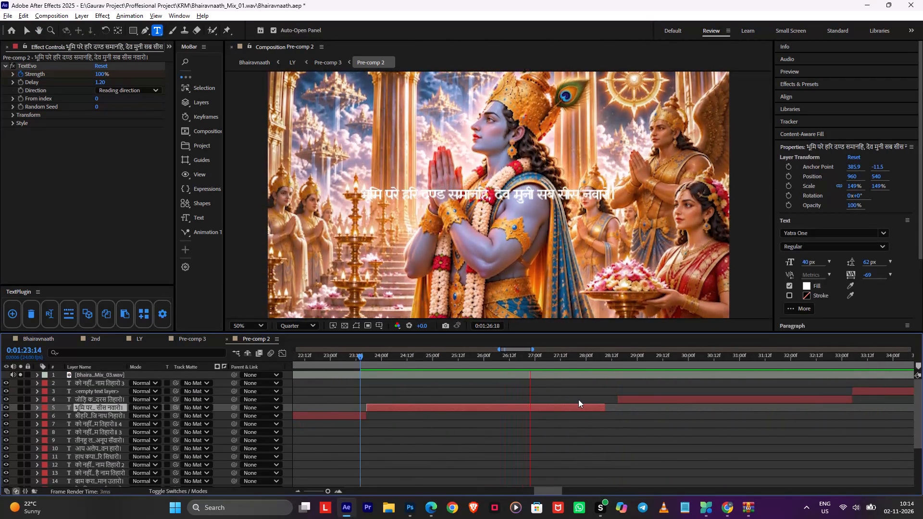
key(space)
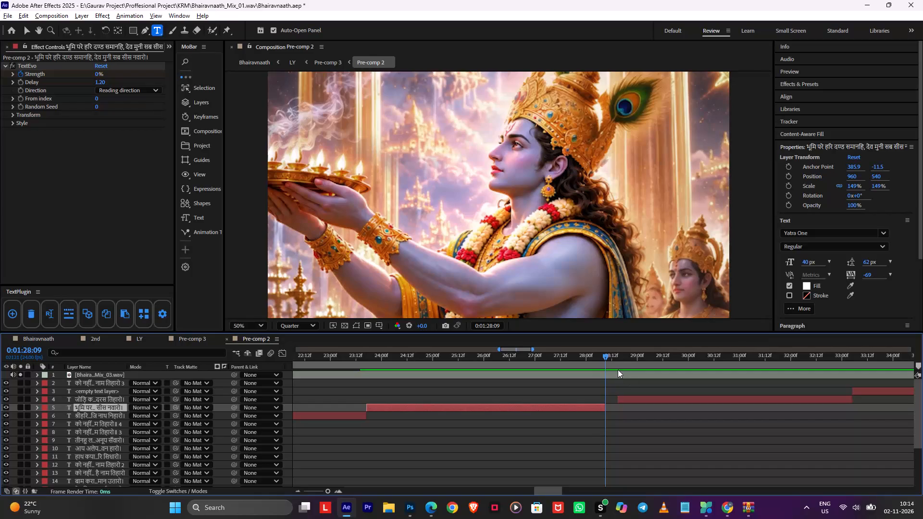
drag(645, 400, 633, 399)
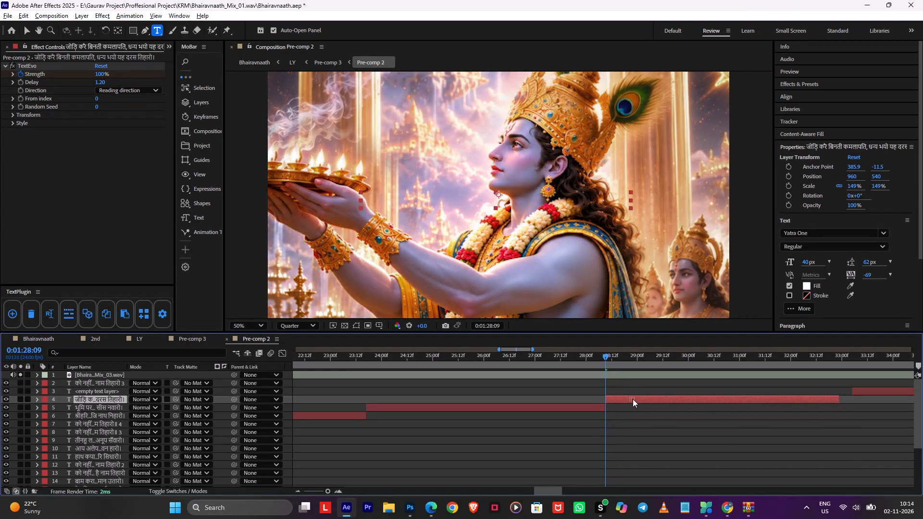
drag(633, 399, 633, 399)
Play back the layer 4 verse from 0:01:28:09 and save the project.
key(space)
middle_drag(697, 391, 464, 408)
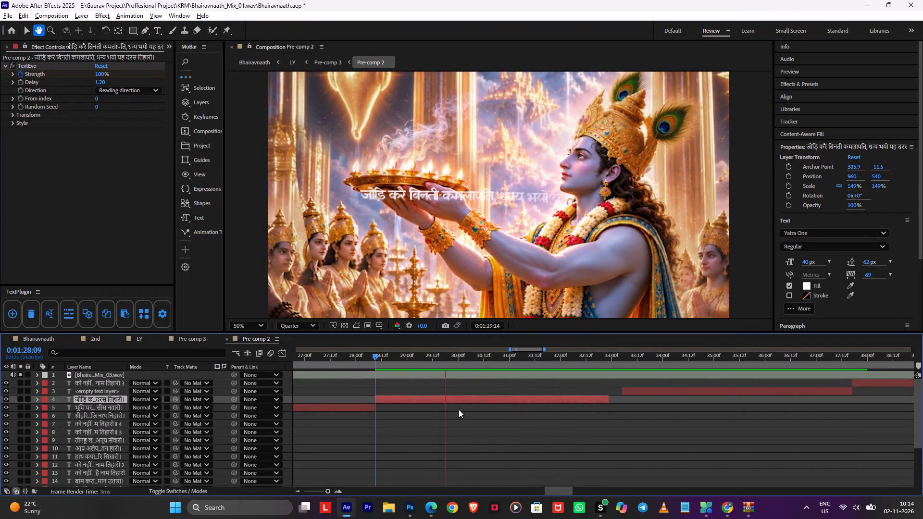
key(ctrl+s)
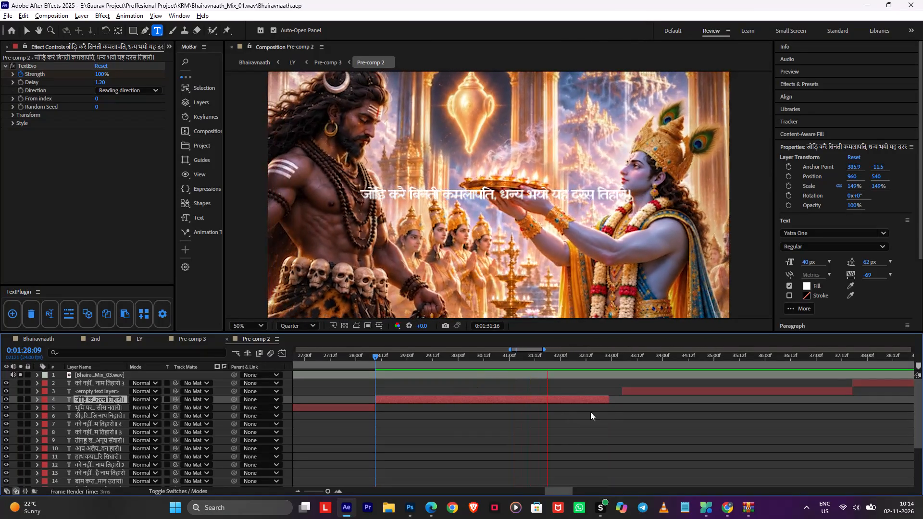
Scrub the frames around the end of layer 4 up to 0:01:33:01 and purge the cached preview frames.
click(612, 411)
drag(607, 358, 611, 359)
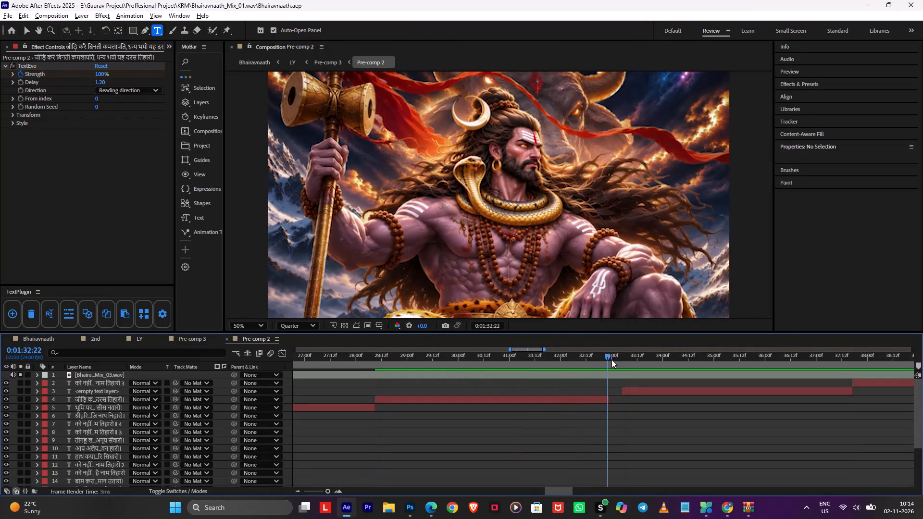
drag(611, 359, 610, 365)
key(space)
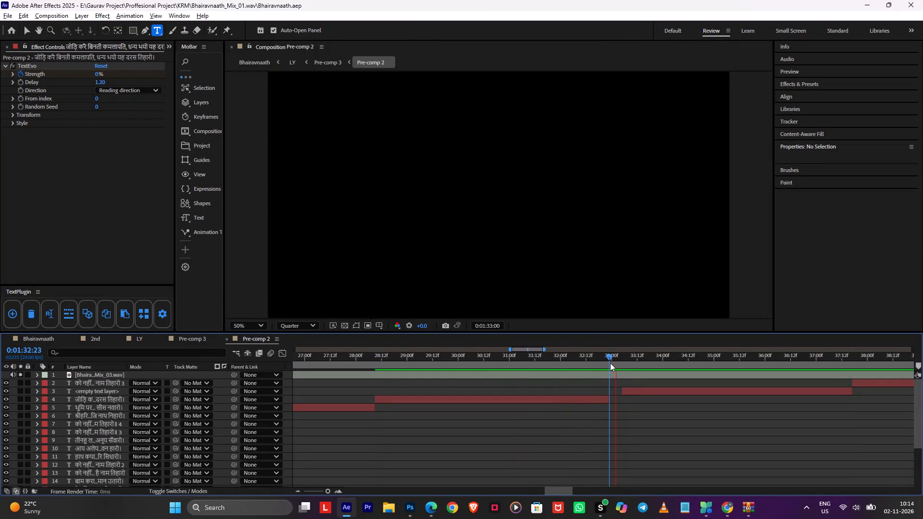
drag(610, 363, 614, 368)
key(1)
key(Return)
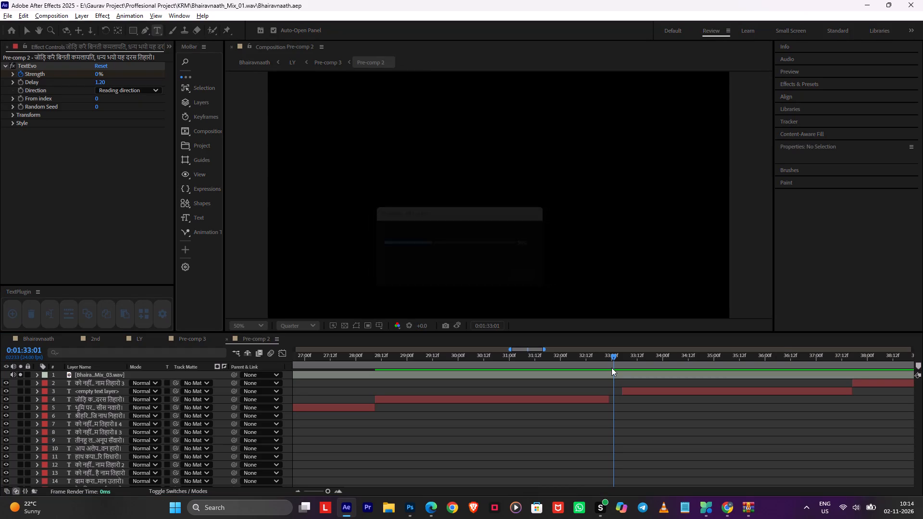
Move the empty text layer (layer 3) to start at 0:01:33:01.
alt+scroll(615, 381, up, 1)
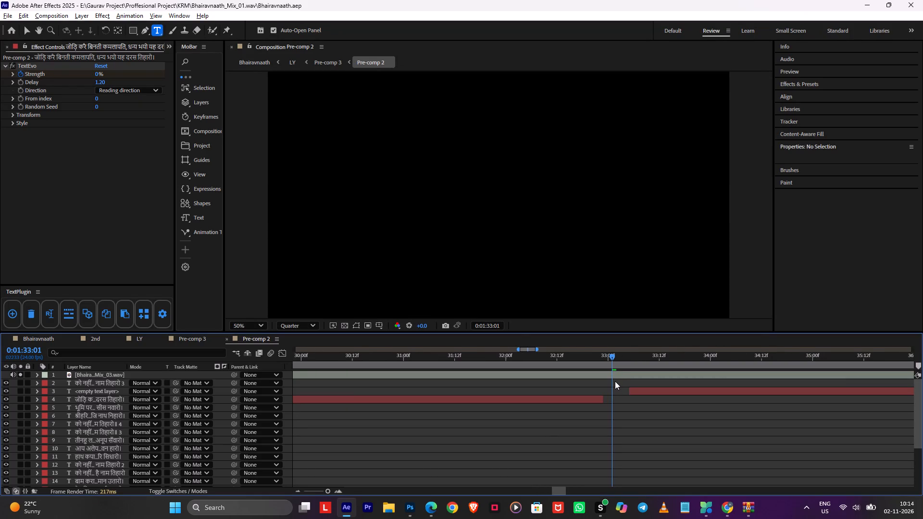
click(609, 362)
drag(637, 388, 621, 392)
Play back the cut before the empty text layer and extend the end of layer 4 to about 0:01:33:00.
key(space)
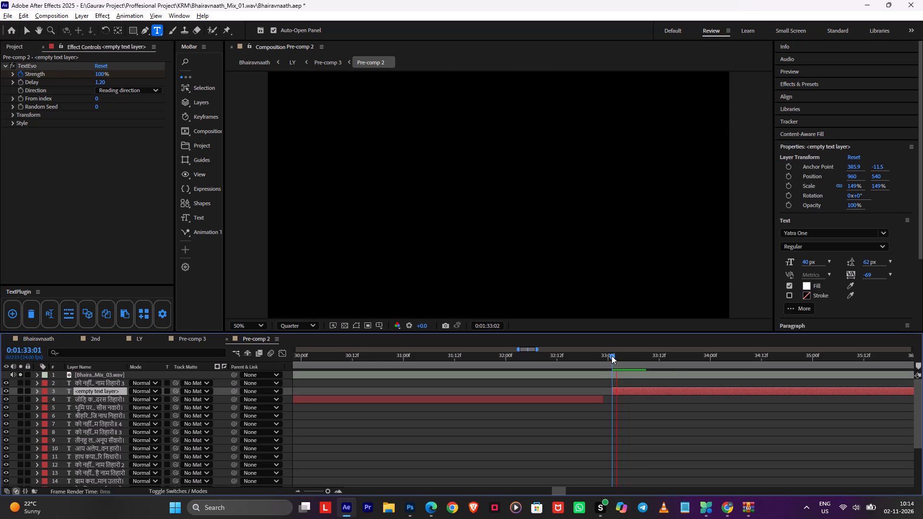
drag(614, 357, 601, 361)
key(space)
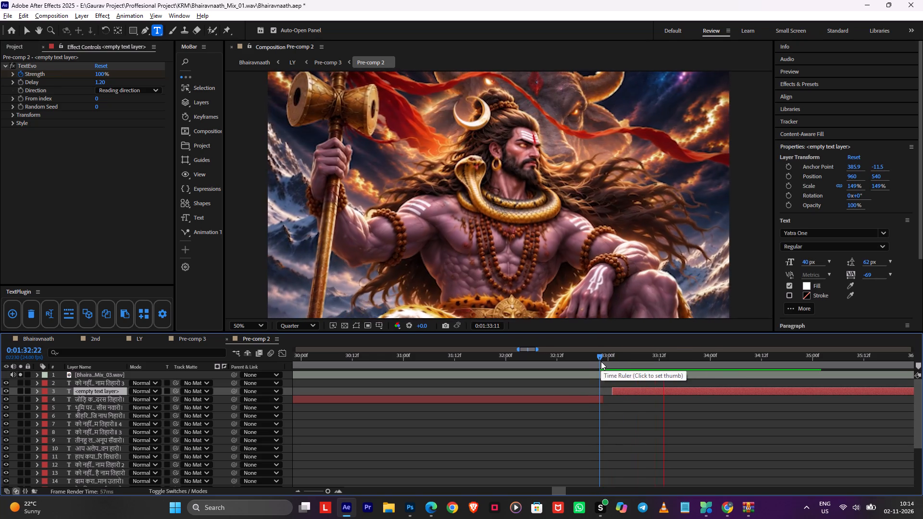
drag(601, 361, 609, 368)
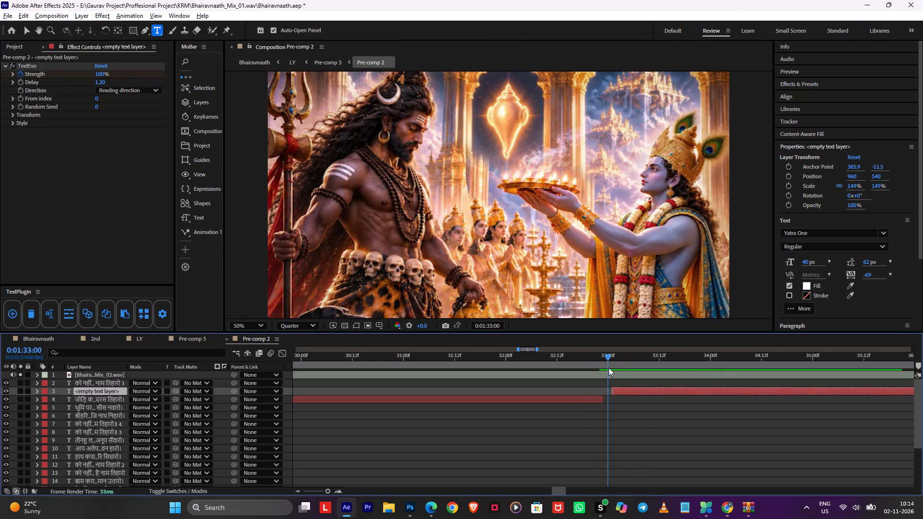
drag(609, 368, 609, 368)
drag(604, 401, 610, 401)
Go up through the parent compositions to the main Bhairavnaath composition.
key(Tab)
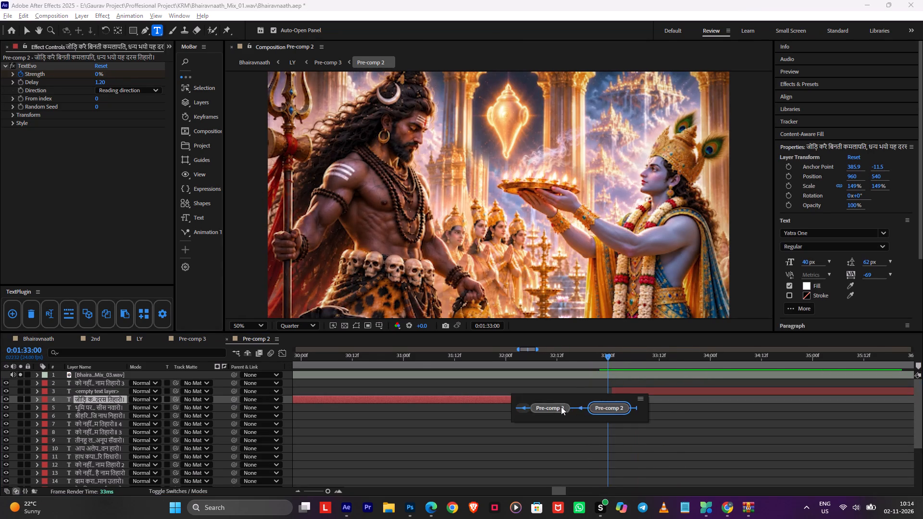
click(561, 407)
key(Tab)
click(509, 409)
key(Tab)
click(451, 410)
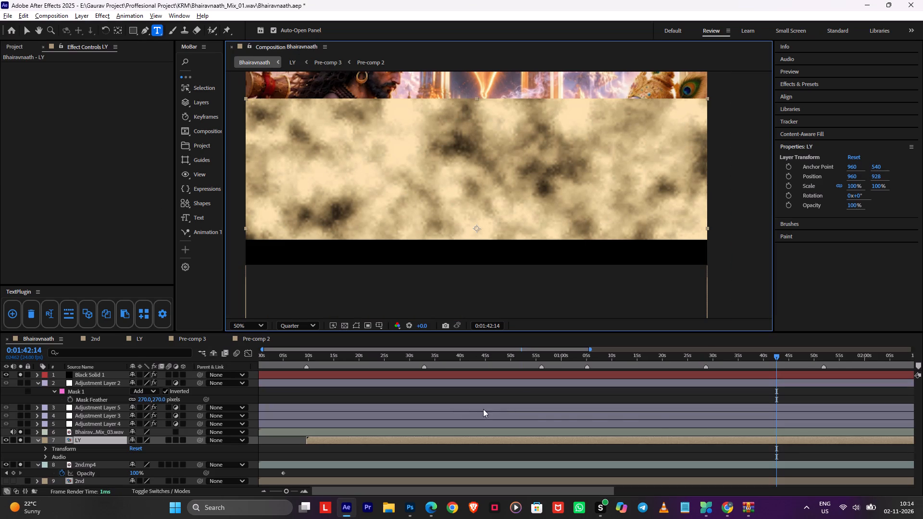
In the 2nd composition, extend the end of layer [15] to the start of layer [25] at about 0:01:42:16.
scroll(817, 434, down, 2)
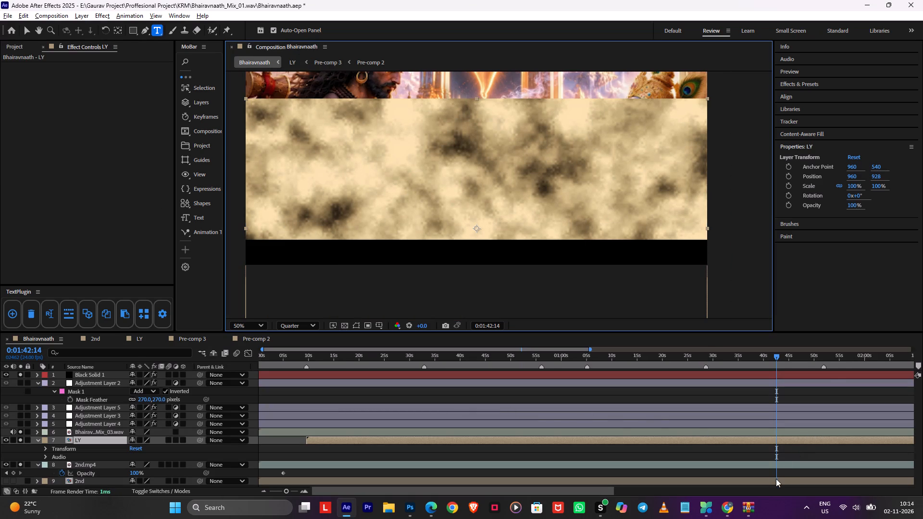
double_click(776, 479)
scroll(572, 419, down, 7)
alt+scroll(537, 418, up, 2)
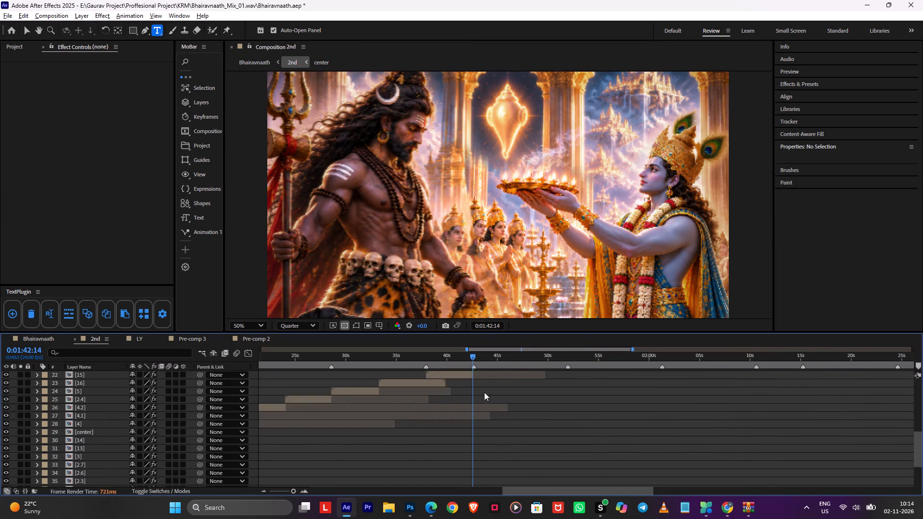
scroll(482, 391, up, 4)
alt+scroll(458, 398, up, 3)
click(437, 423)
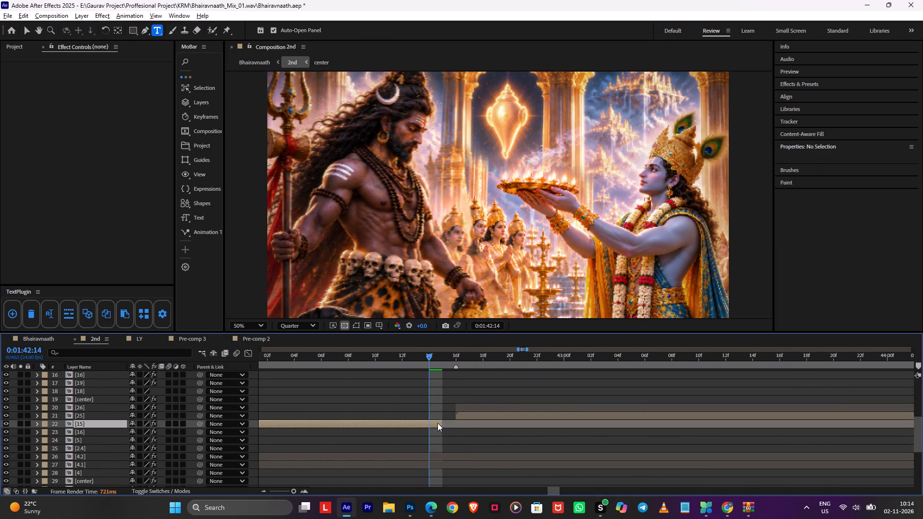
drag(446, 425, 459, 424)
Return to the Bhairavnaath composition and split the 2nd.mp4 layer at 0:01:42:14.
key(Tab)
click(379, 394)
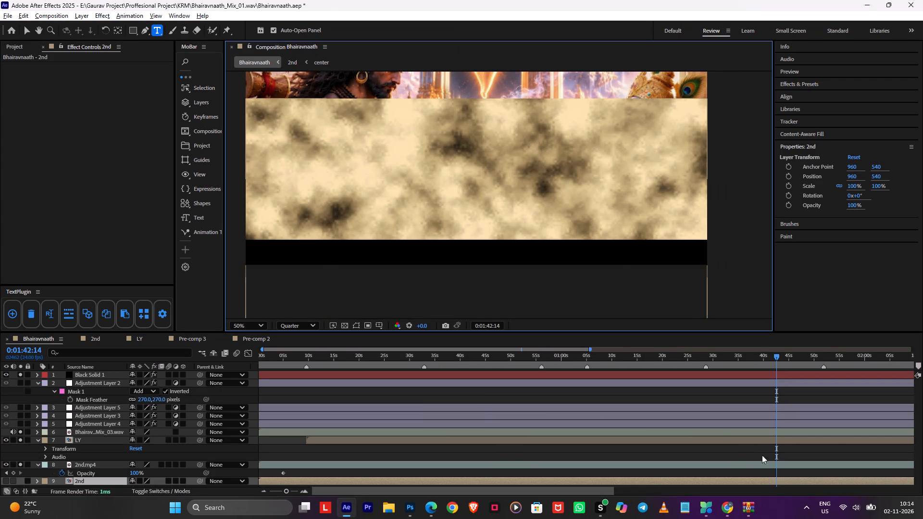
click(769, 465)
key(ctrl+shift+d)
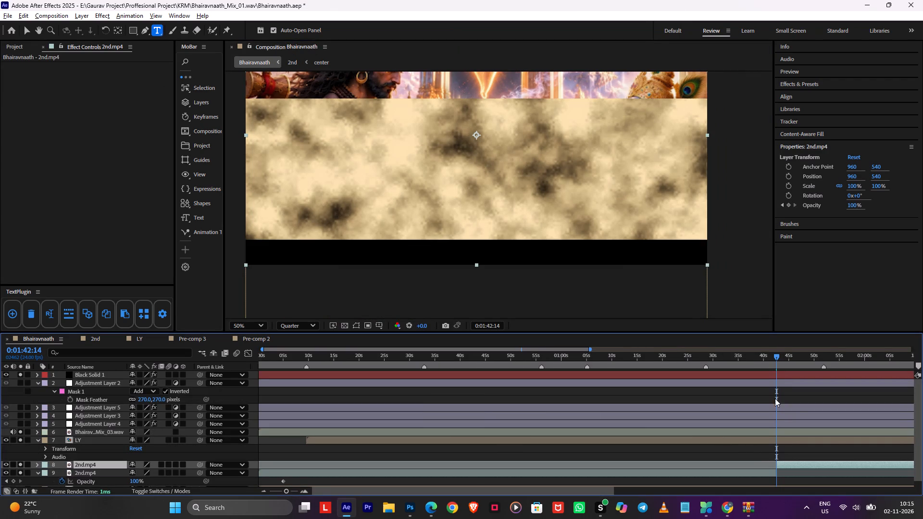
Split the second part of 2nd.mp4 at 0:01:42:17 and delete the short piece between the two cuts.
click(777, 356)
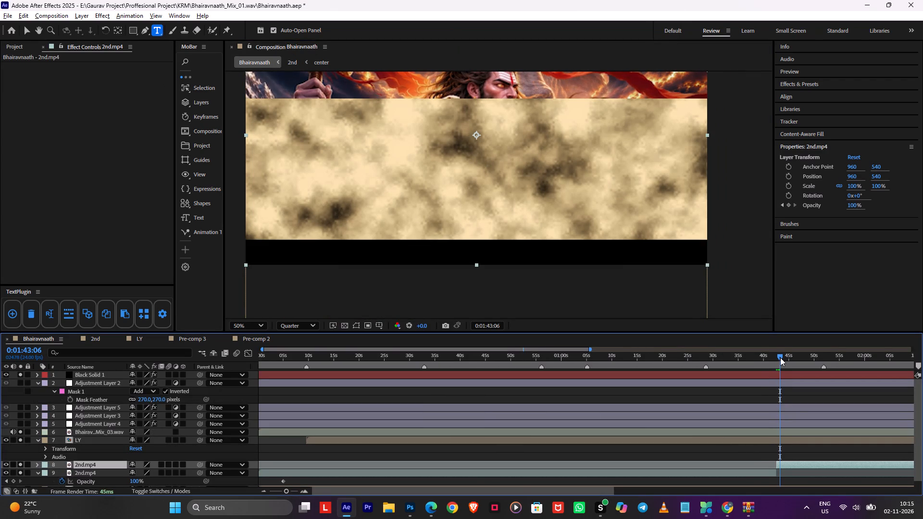
alt+scroll(781, 454, up, 3)
drag(762, 355, 758, 357)
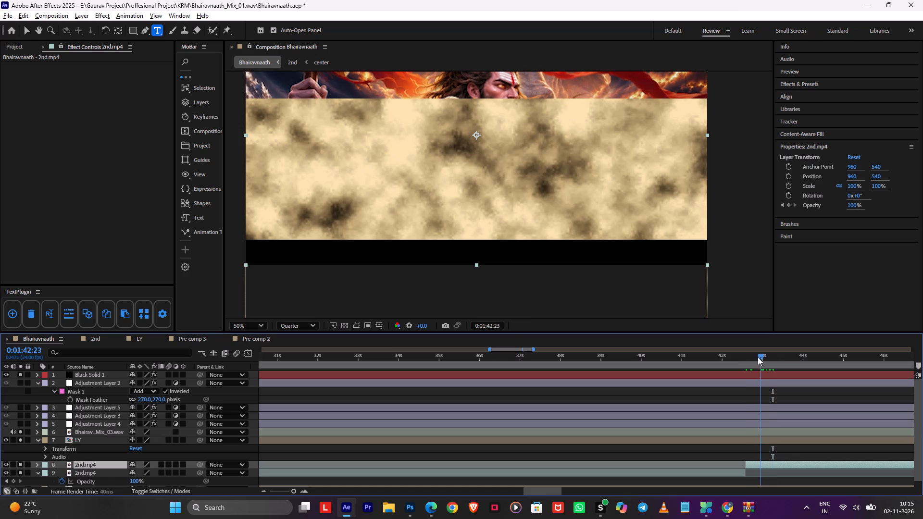
drag(758, 357, 747, 363)
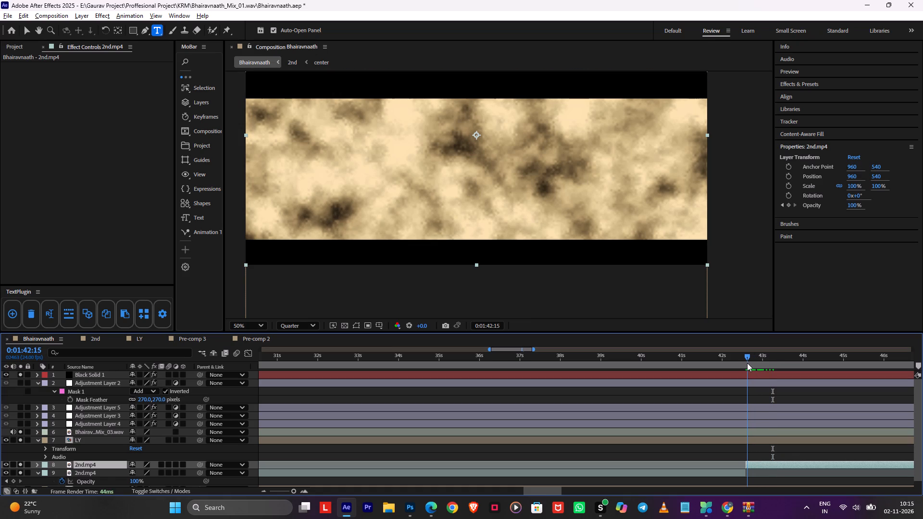
drag(747, 363, 750, 365)
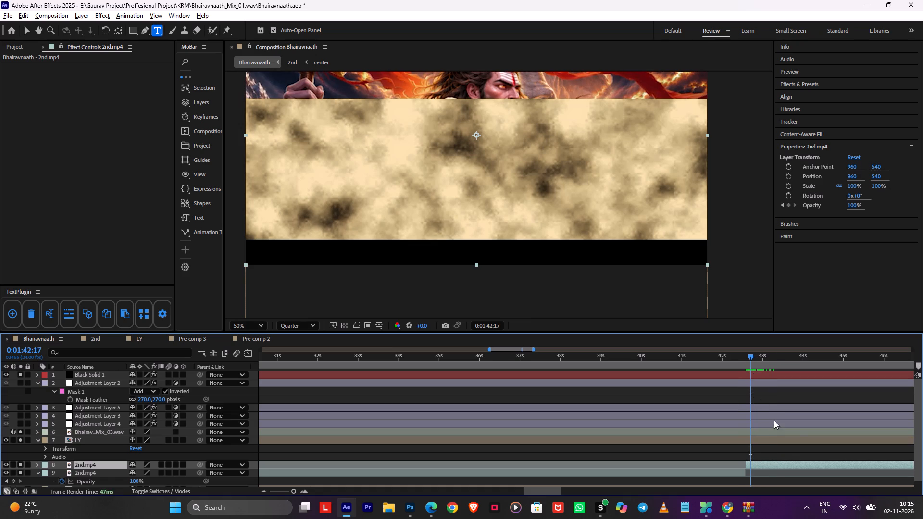
key(ctrl+shift+d)
click(750, 476)
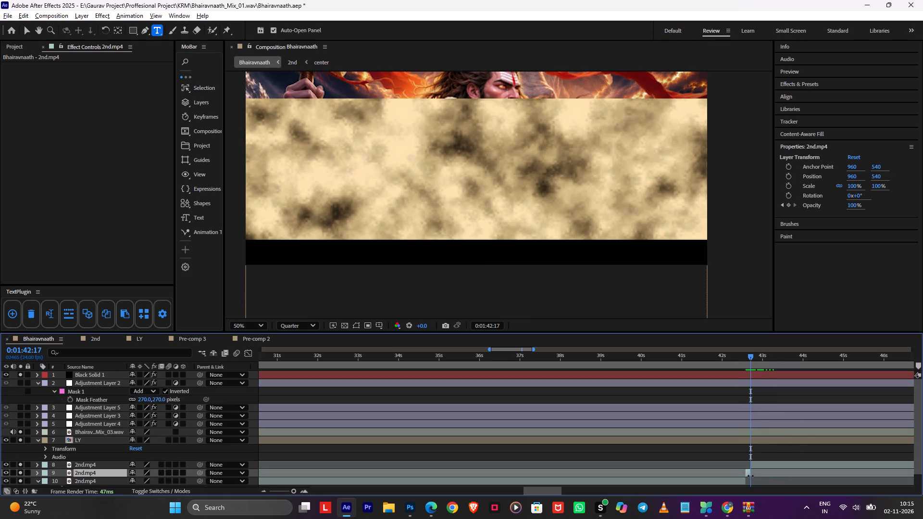
key(Delete)
Split the 2nd composition layer at 0:01:42:14 and again at 0:01:42:17, matching the gap between the 2nd.mp4 clips.
click(742, 360)
drag(742, 360, 749, 362)
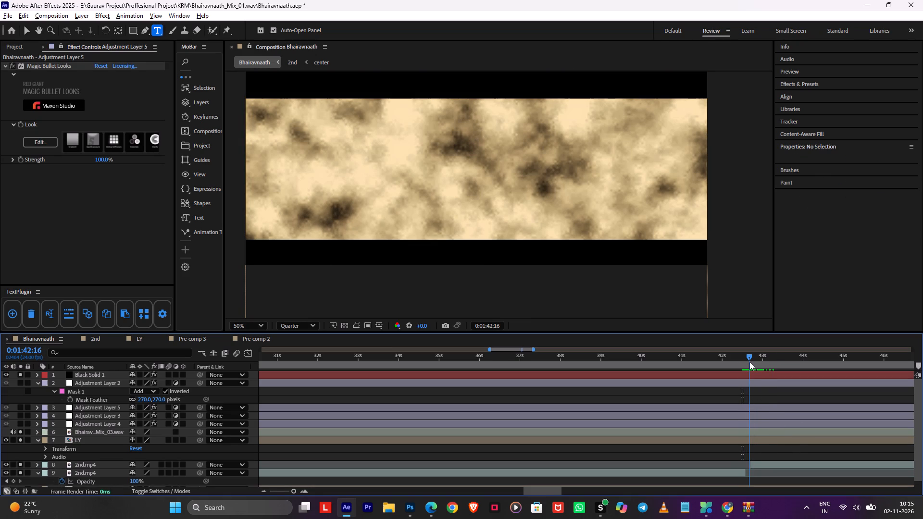
drag(749, 362, 748, 365)
scroll(721, 442, down, 3)
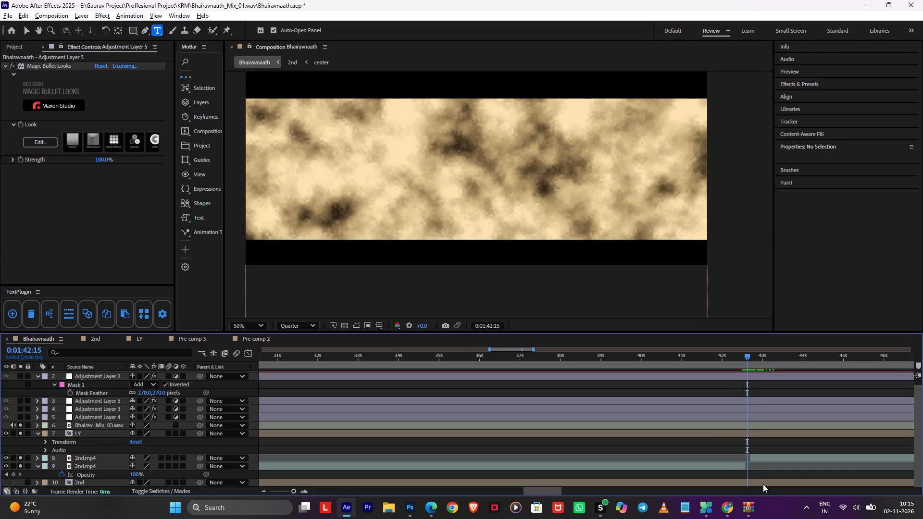
click(762, 485)
alt+scroll(746, 463, up, 2)
drag(747, 359, 749, 366)
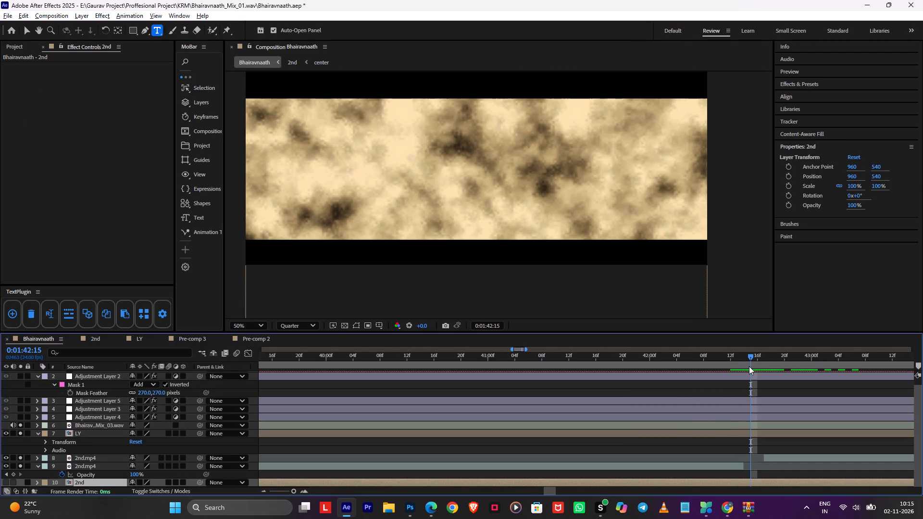
drag(749, 366, 744, 371)
key(ctrl+shift+d)
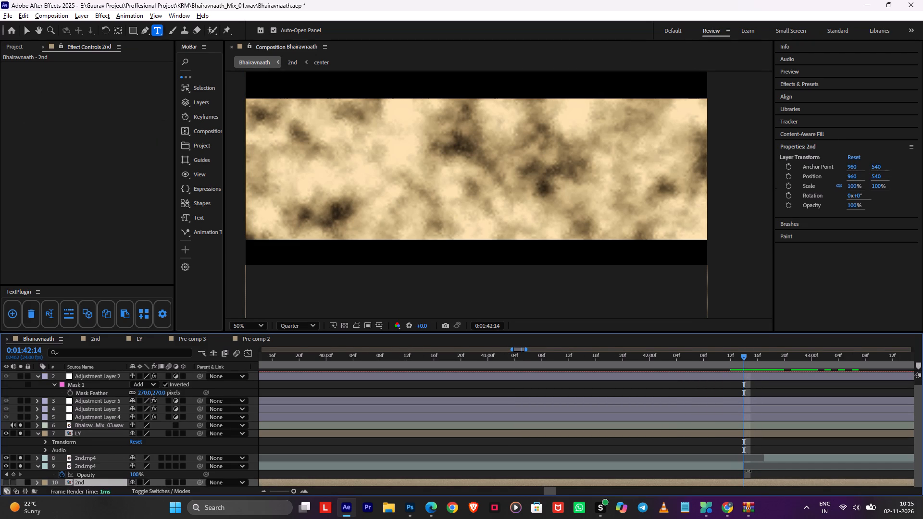
click(771, 355)
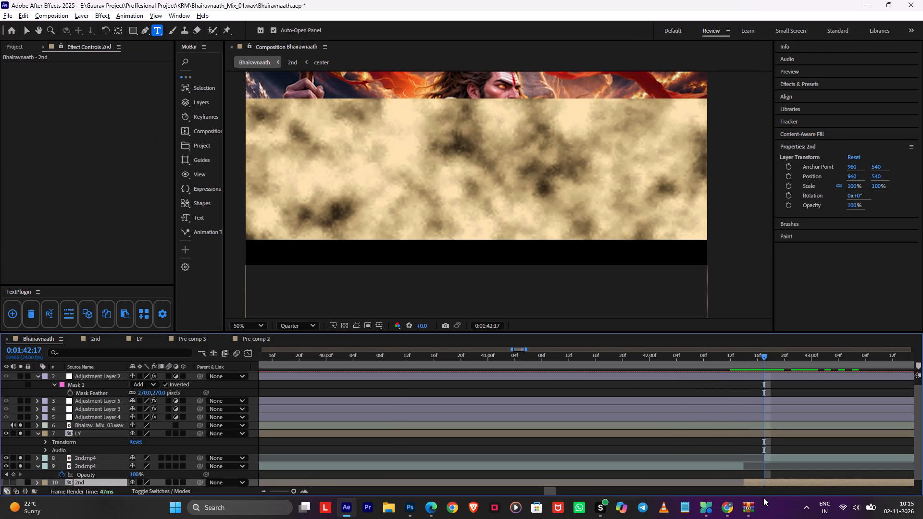
key(ctrl+shift+d)
scroll(757, 472, down, 3)
Enable visibility and solo on the short middle piece of the 2nd layer, keeping its audio off.
click(757, 471)
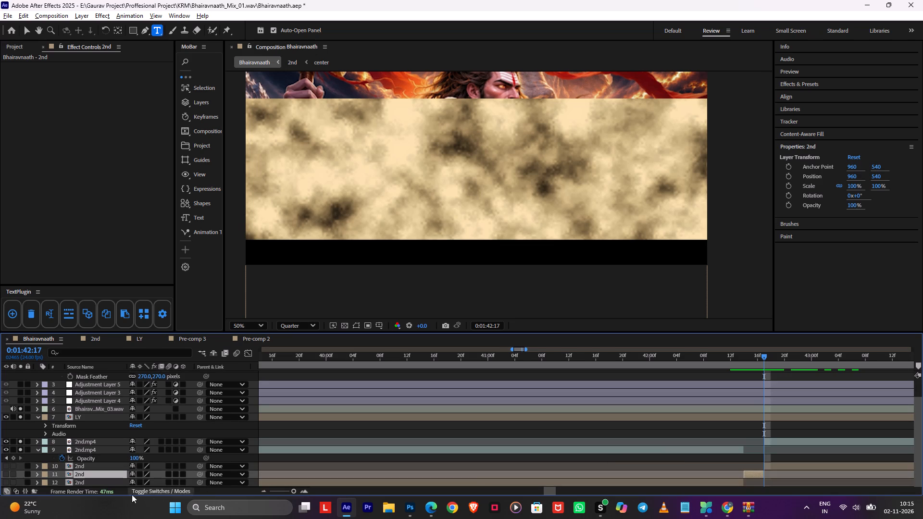
click(16, 474)
click(21, 475)
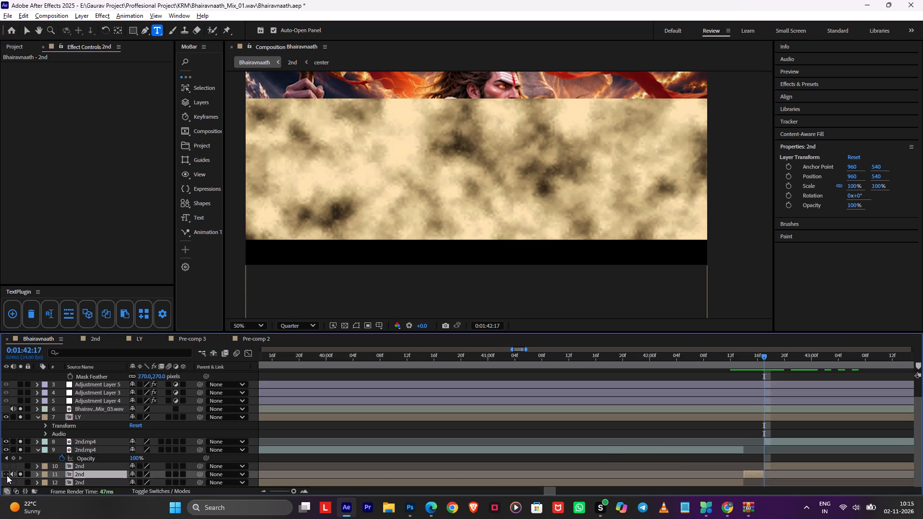
click(5, 475)
click(12, 474)
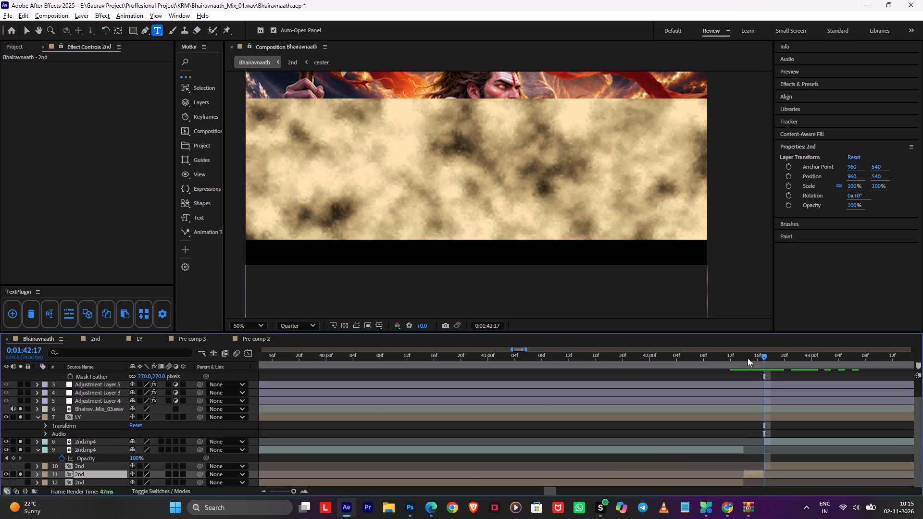
Play back the section around 0:01:42:13 to 0:01:42:17 to check the background across the filled gap.
click(748, 358)
drag(748, 358, 733, 365)
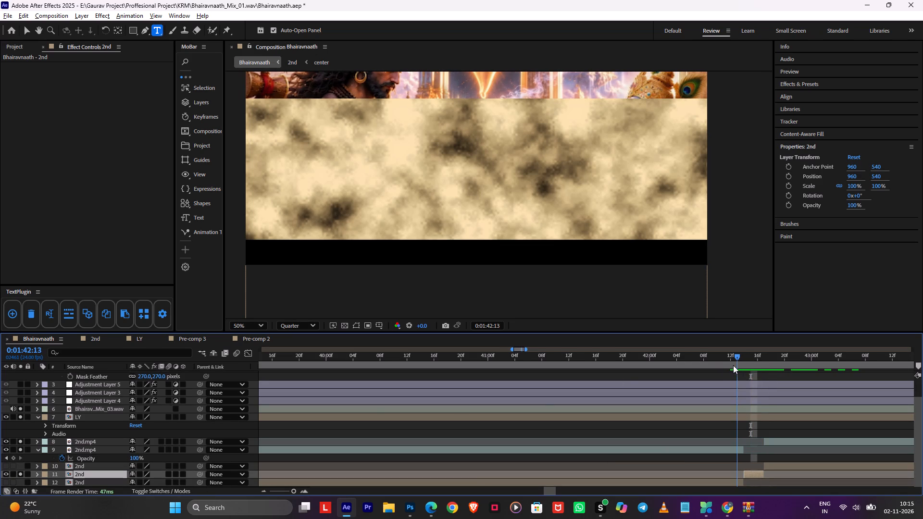
drag(733, 365, 733, 366)
key(space)
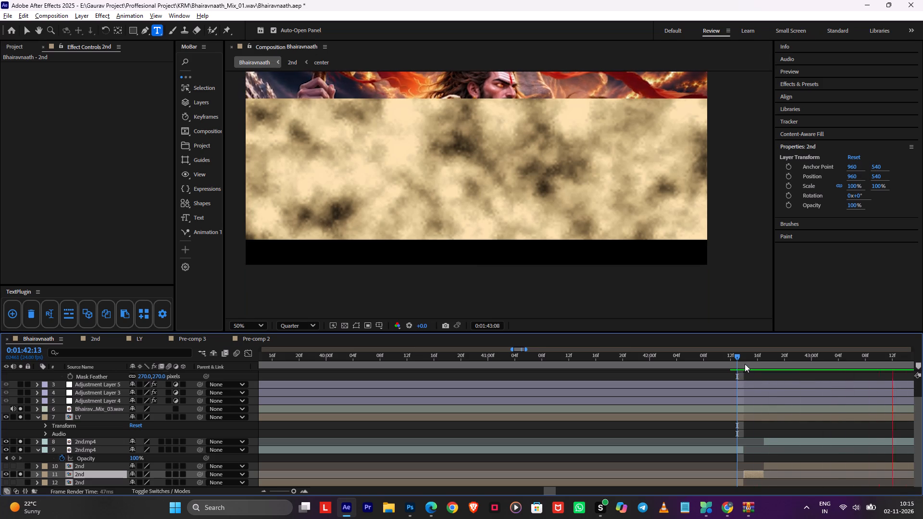
click(737, 360)
key(space)
drag(737, 360, 740, 362)
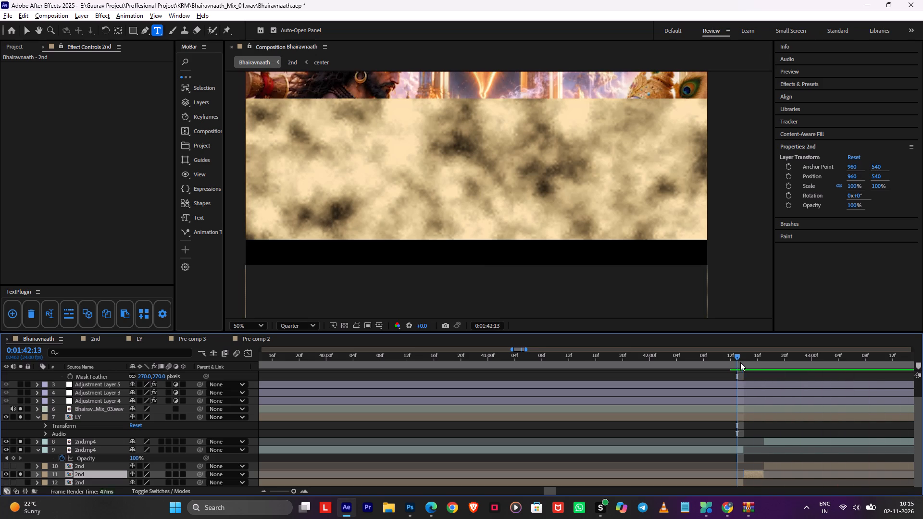
drag(740, 362, 755, 362)
key(space)
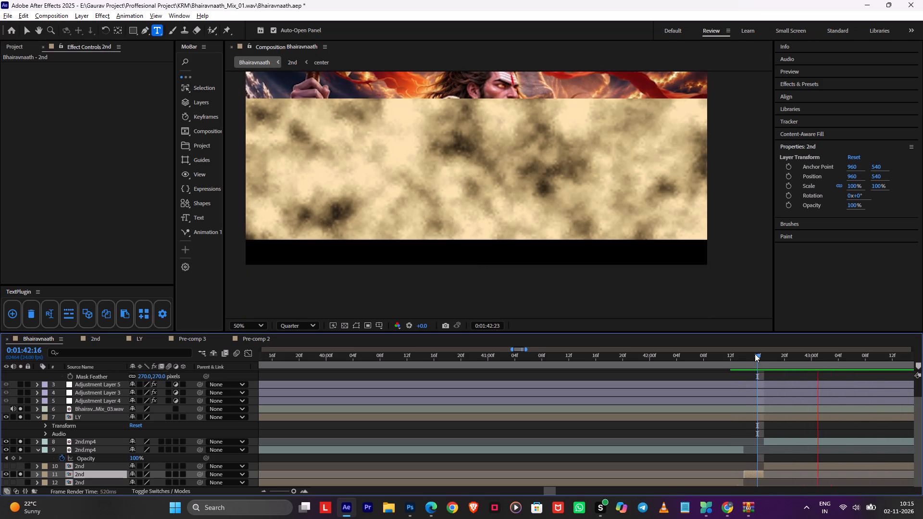
click(759, 357)
double_click(770, 419)
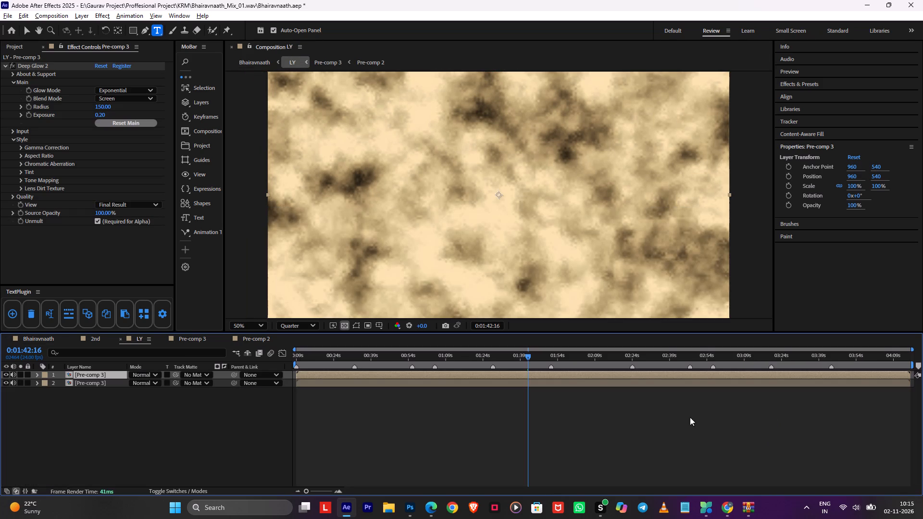
double_click(567, 377)
double_click(561, 382)
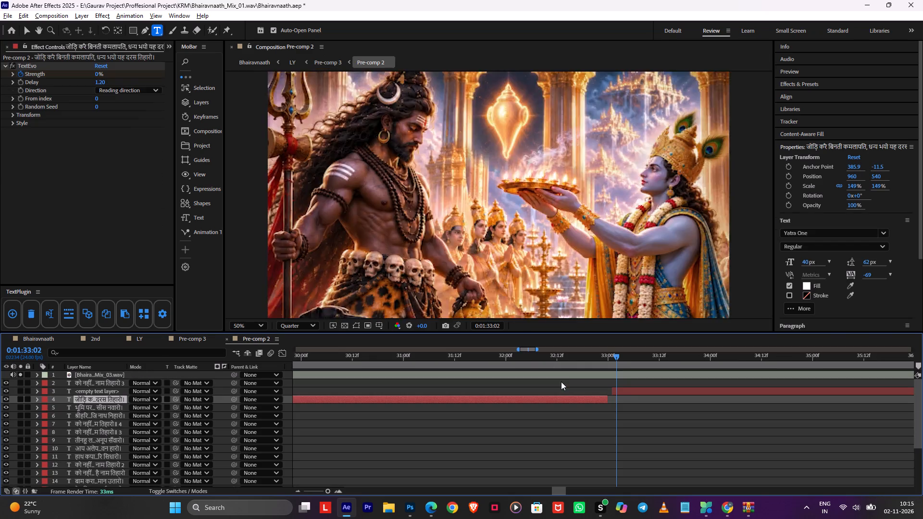
click(624, 392)
key(space)
drag(616, 357, 611, 360)
key(space)
drag(614, 360, 619, 362)
text([)
key(space)
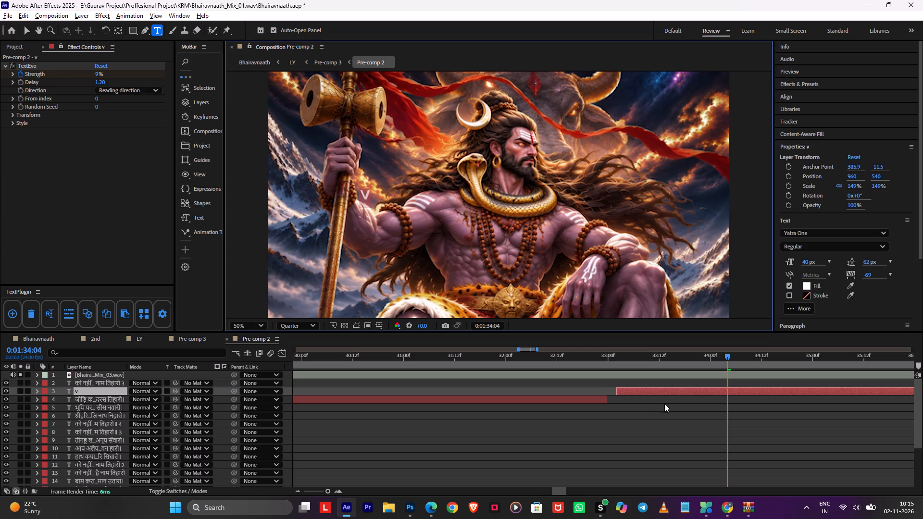
click(663, 408)
double_click(666, 392)
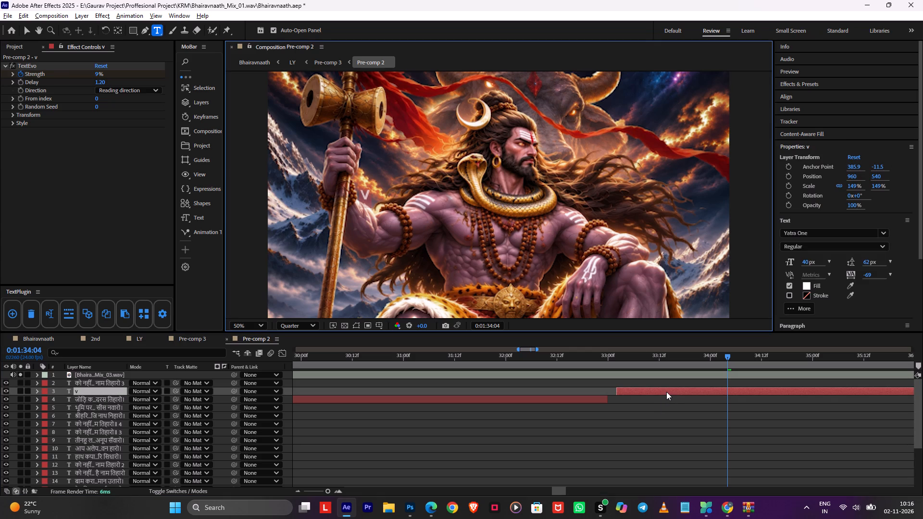
key(ctrl+v)
click(662, 402)
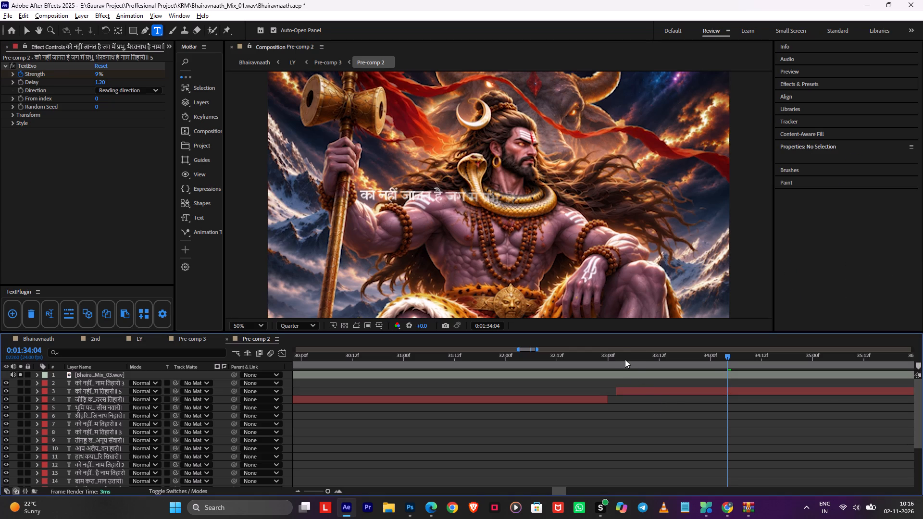
Play the new refrain line and extend its layer's end through 0:01:37:17, against the following text layer.
click(624, 359)
key(space)
alt+scroll(666, 391, down, 2)
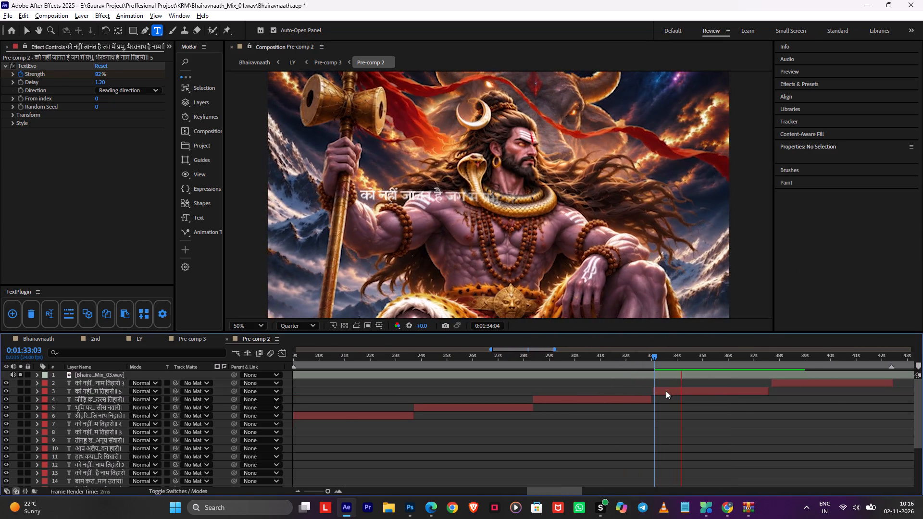
middle_drag(746, 410, 616, 440)
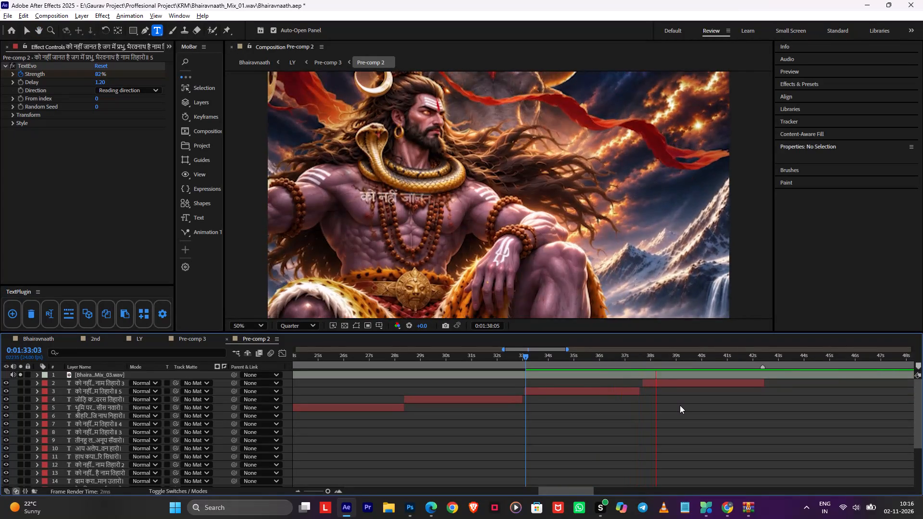
click(646, 355)
click(641, 390)
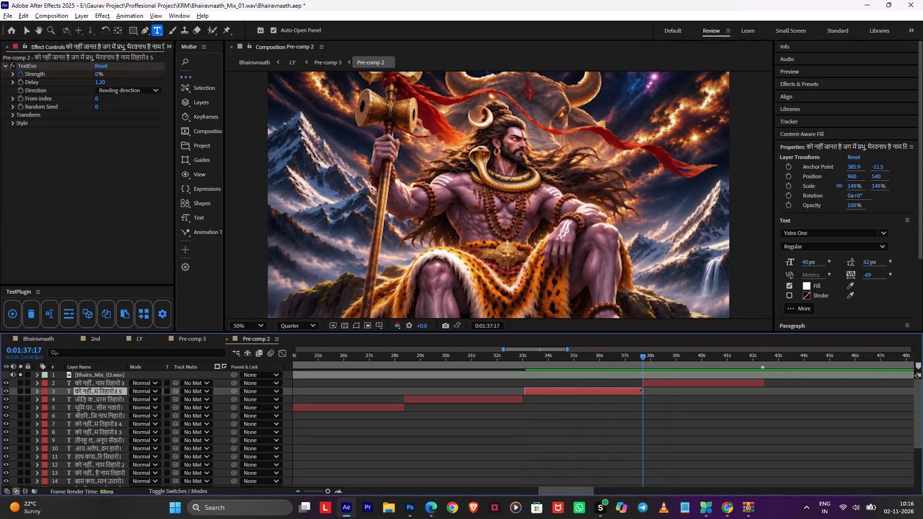
key(space)
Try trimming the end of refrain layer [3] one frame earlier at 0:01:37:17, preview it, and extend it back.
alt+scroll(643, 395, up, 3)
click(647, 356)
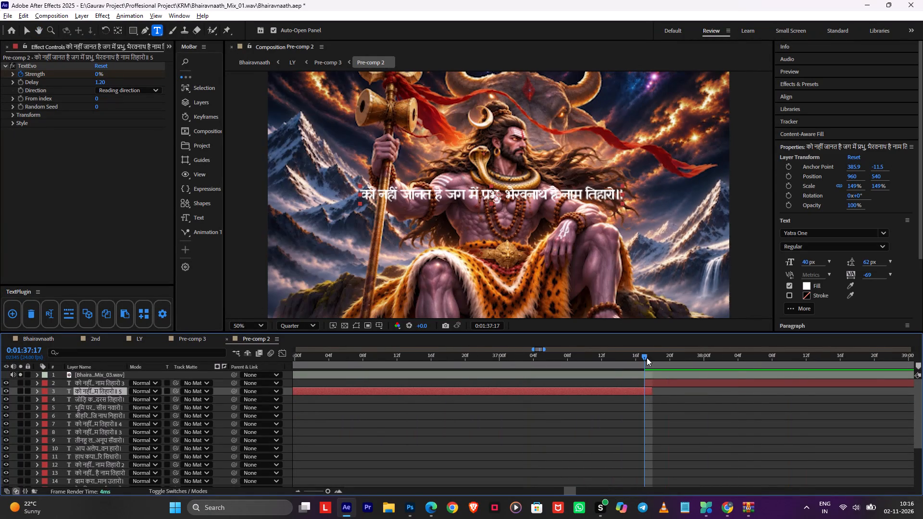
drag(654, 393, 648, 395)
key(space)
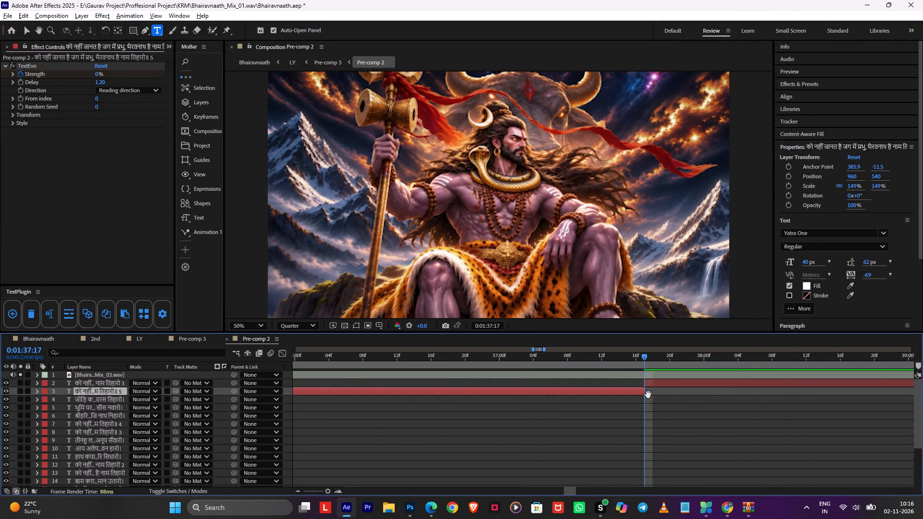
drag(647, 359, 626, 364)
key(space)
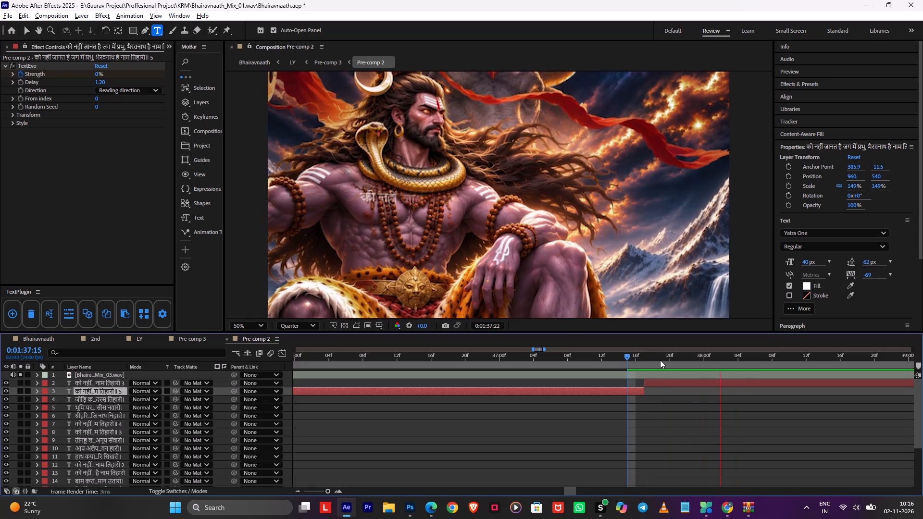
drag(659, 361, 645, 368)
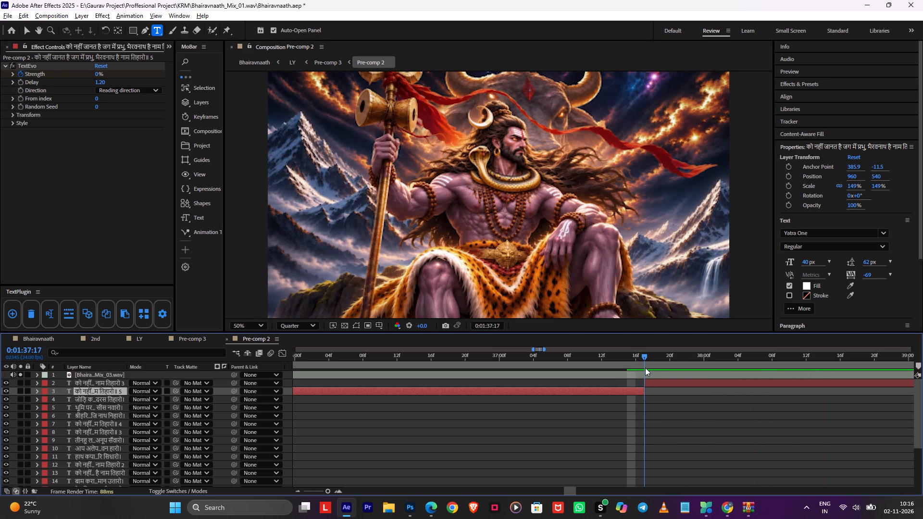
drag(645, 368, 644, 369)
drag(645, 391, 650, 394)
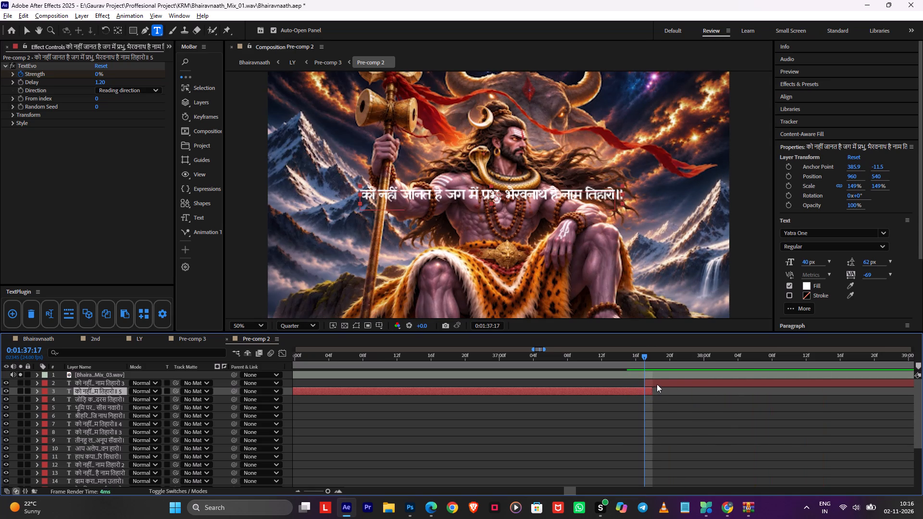
Shift text layer [2] one frame later so it starts where refrain layer [3] ends, and play the transition.
drag(657, 383, 663, 387)
key(space)
alt+scroll(664, 387, down, 2)
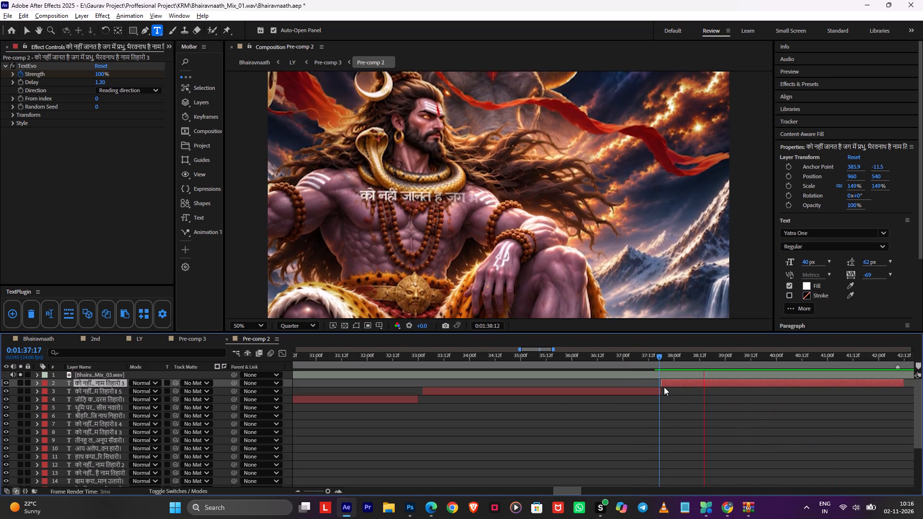
middle_drag(649, 420, 540, 428)
Save the project and clear the layer selection.
key(ctrl+s)
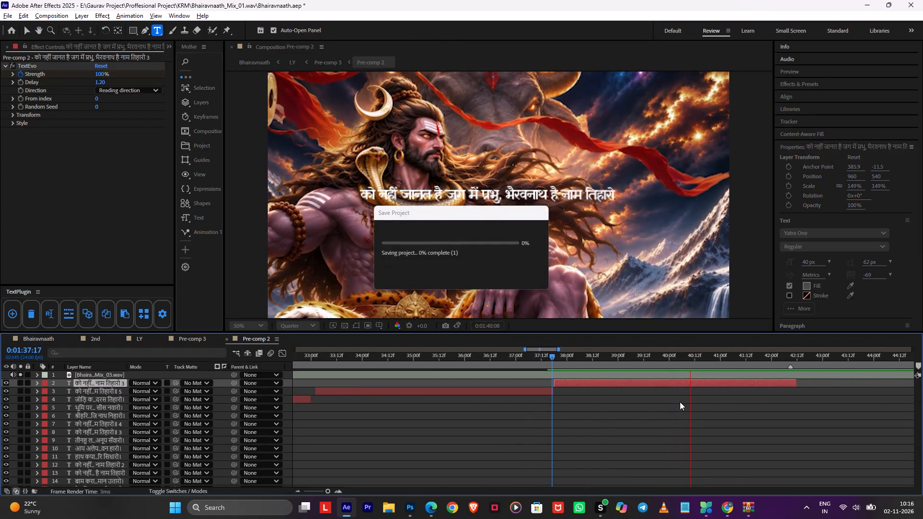
alt+scroll(680, 402, down, 2)
click(731, 420)
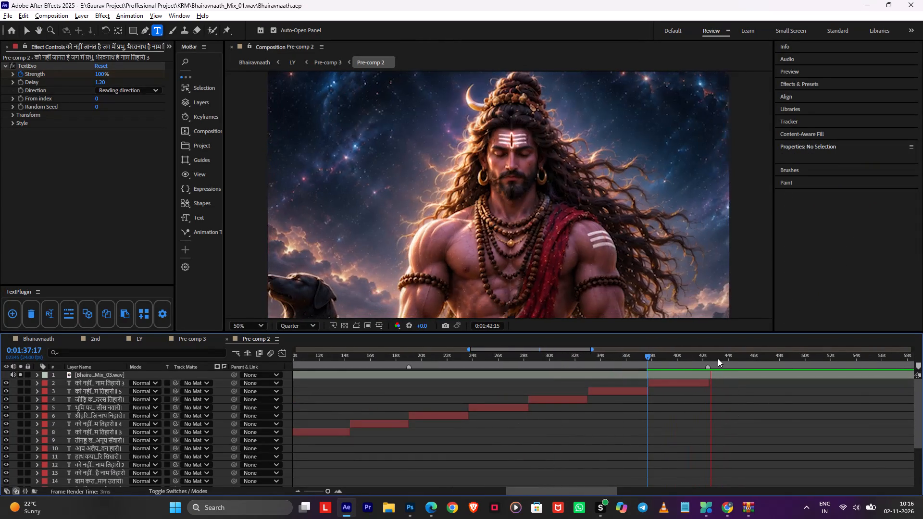
Trim the end of text layer [2] to the timeline marker at 0:01:42:09.
drag(705, 358, 706, 362)
alt+scroll(712, 385, up, 3)
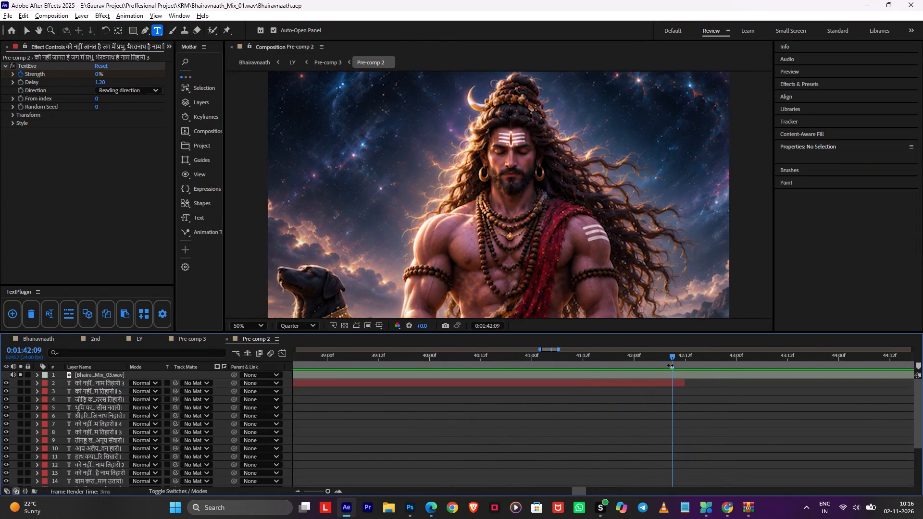
click(672, 360)
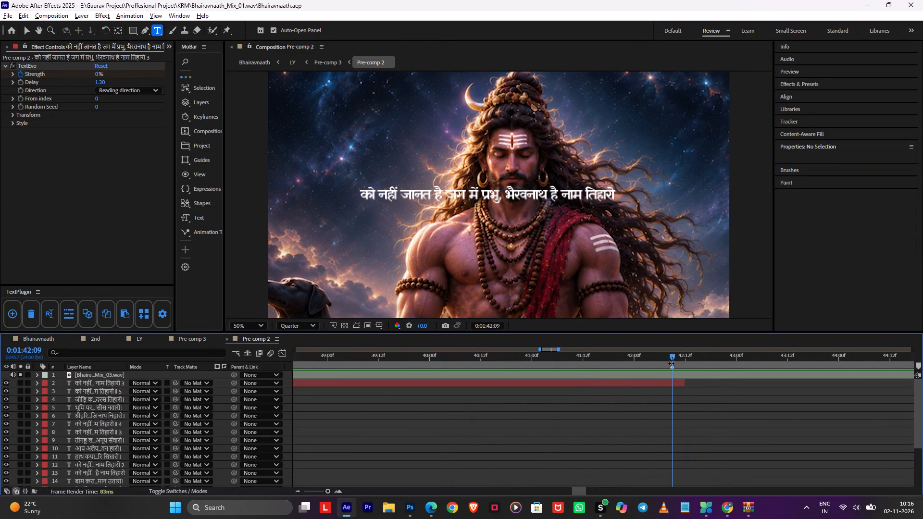
drag(689, 384, 671, 387)
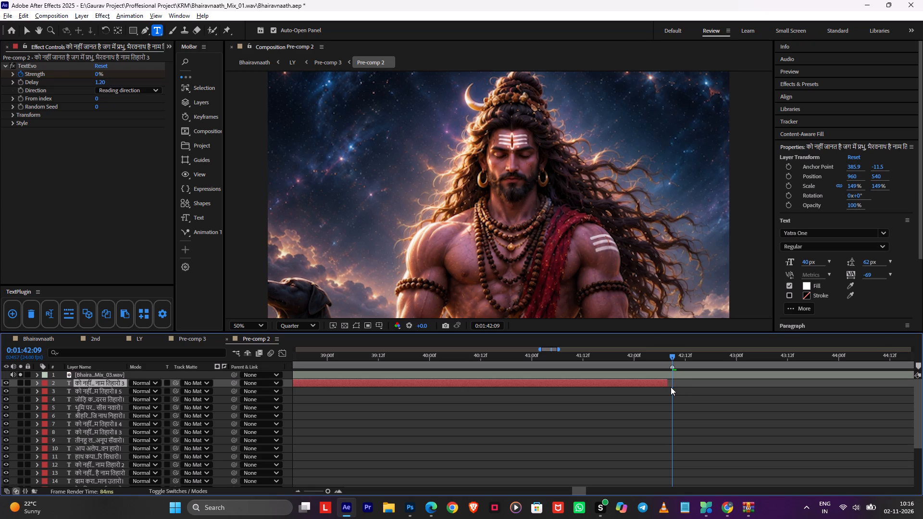
drag(671, 387, 675, 387)
Play the lyric lines from 0:00:55:14 to check their timing against the song.
alt+scroll(660, 397, down, 1)
alt+scroll(660, 397, up, 1)
alt+scroll(660, 397, down, 3)
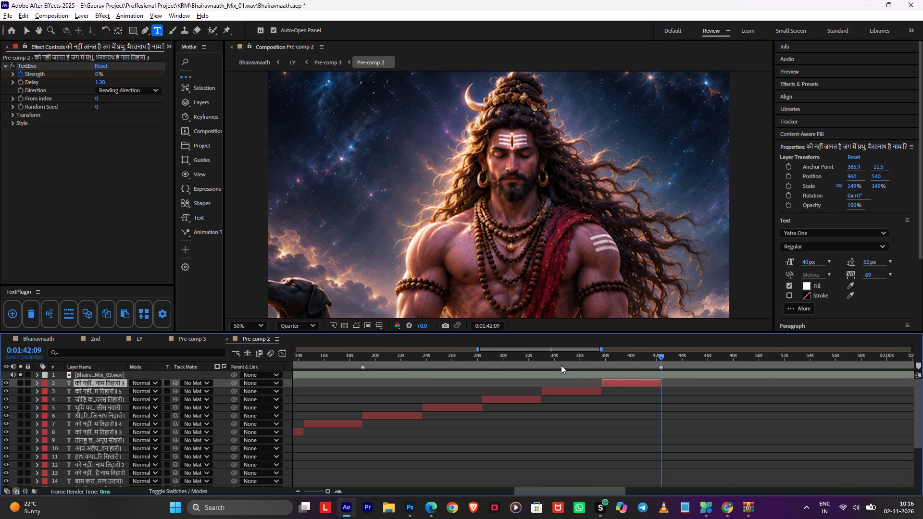
click(532, 353)
alt+scroll(521, 394, down, 2)
drag(501, 359, 405, 372)
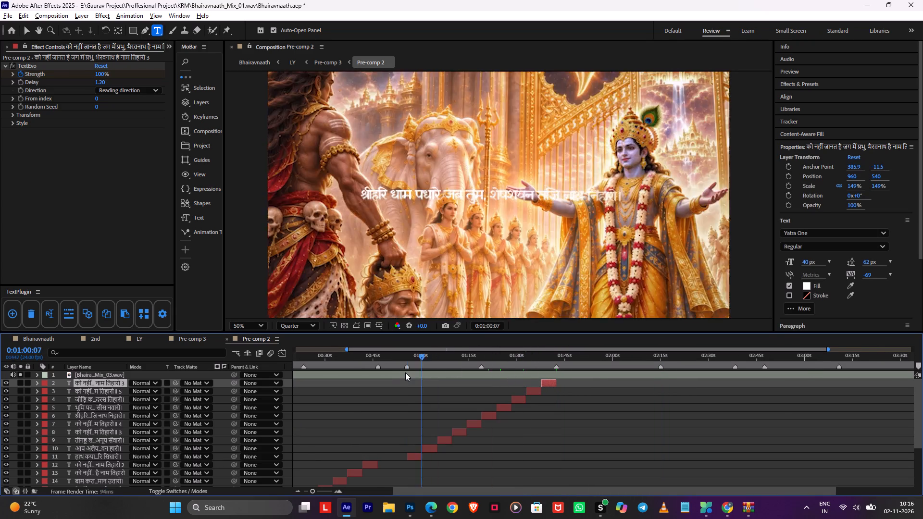
drag(405, 372, 399, 374)
key(space)
Extend the end of text layer [9] by one frame through 0:01:09:20 and play the transition into the refrain.
alt+scroll(393, 391, up, 1)
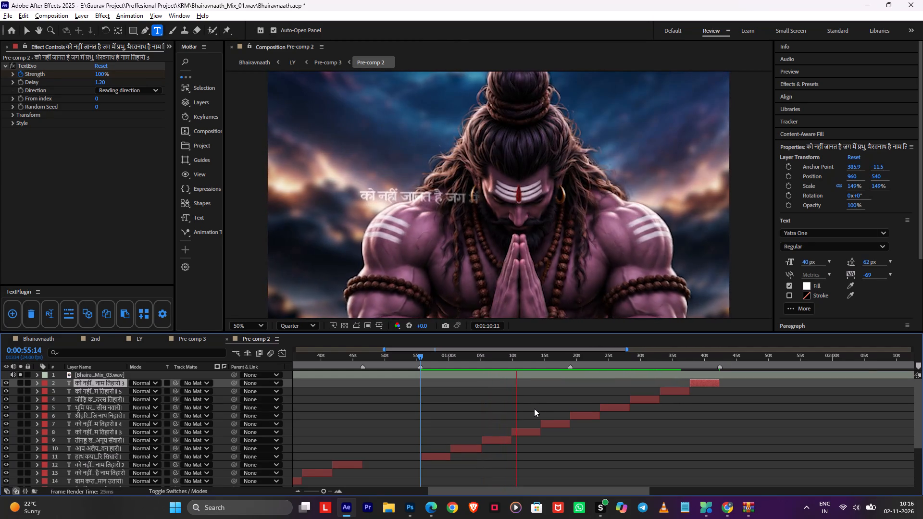
click(499, 356)
alt+scroll(500, 397, up, 4)
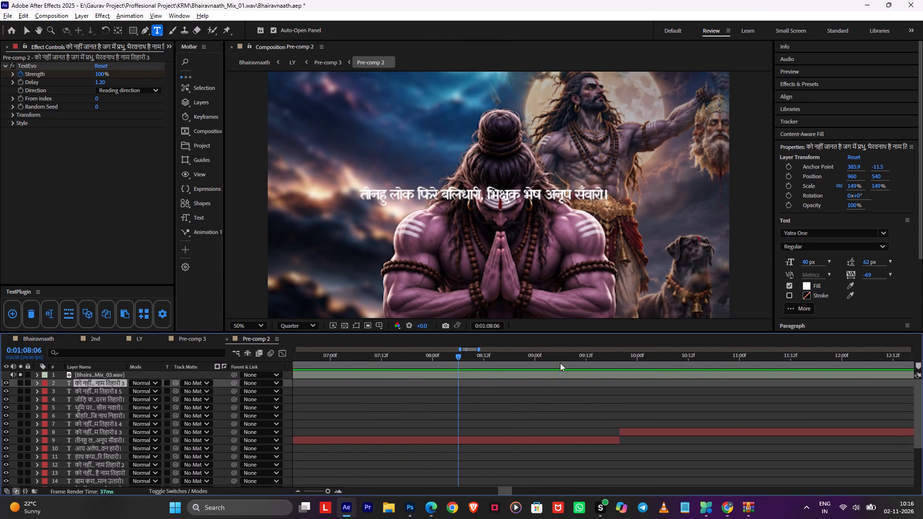
drag(570, 360, 600, 369)
key(space)
drag(613, 354, 616, 358)
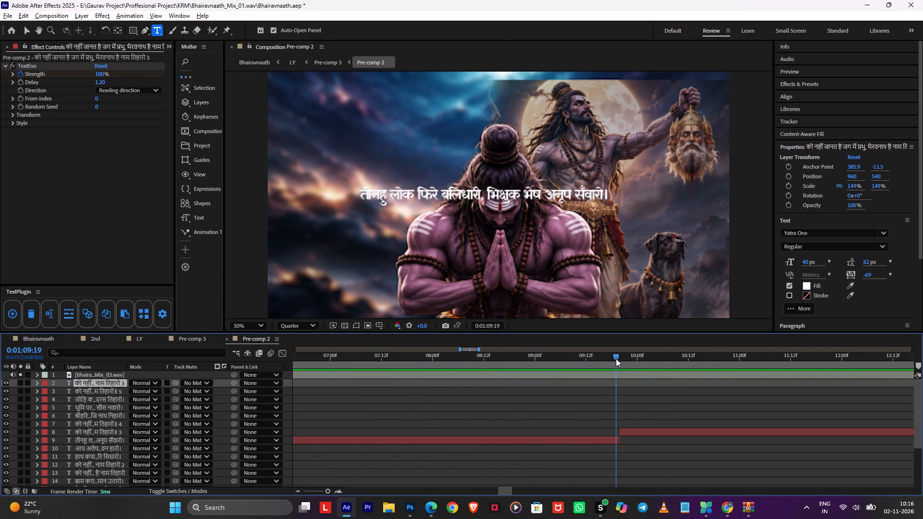
drag(616, 358, 620, 360)
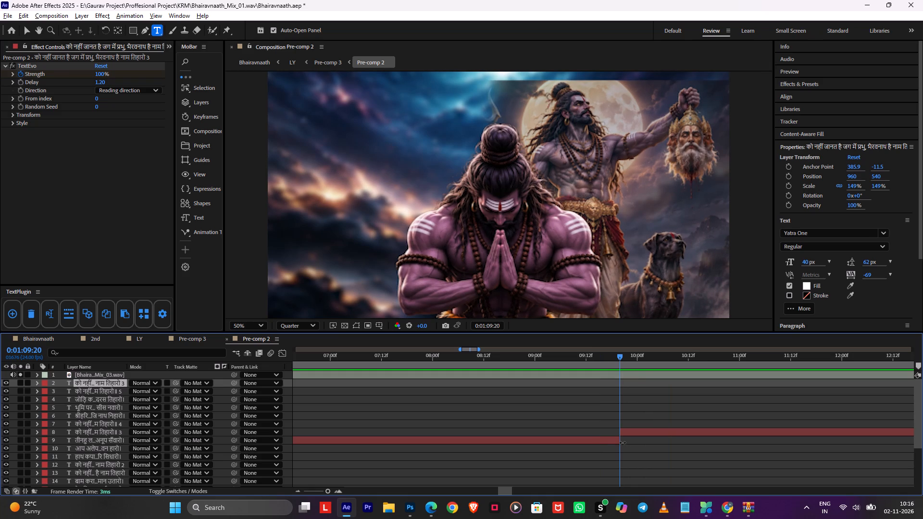
drag(623, 442, 628, 441)
key(space)
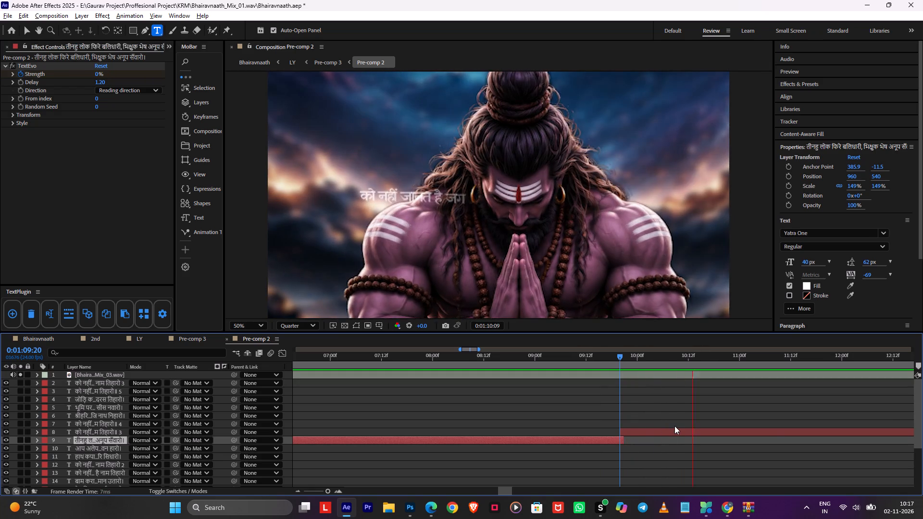
Duplicate text layers [2] to [11] and stack the ten copies together above the original text layers.
alt+scroll(674, 426, down, 3)
middle_drag(784, 403, 776, 404)
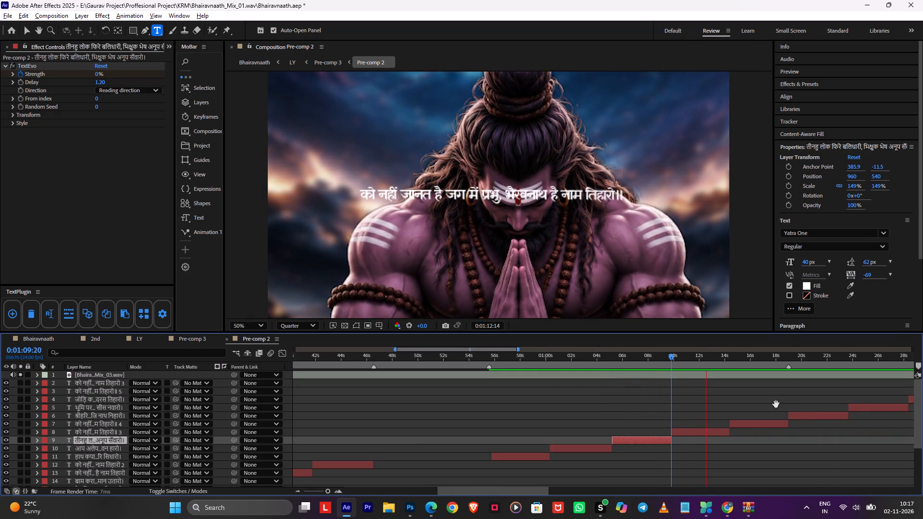
middle_drag(776, 404, 484, 422)
alt+scroll(759, 378, down, 1)
shift+drag(770, 367, 774, 368)
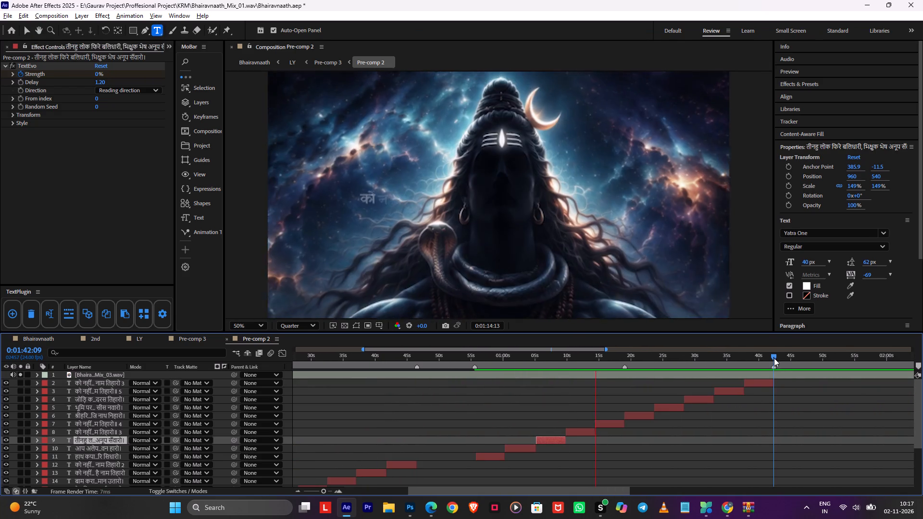
click(774, 357)
click(774, 357)
click(761, 380)
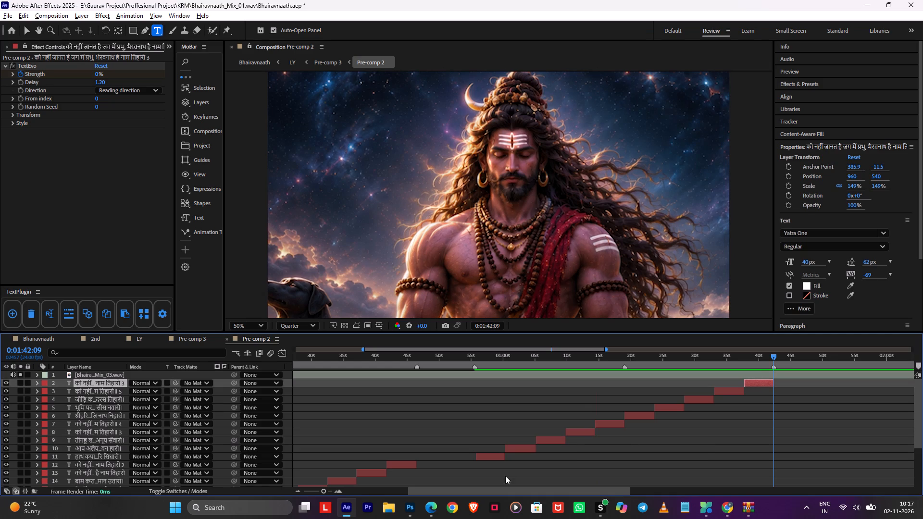
shift+click(499, 457)
alt+scroll(675, 436, down, 2)
alt+scroll(675, 436, up, 1)
alt+scroll(675, 436, down, 5)
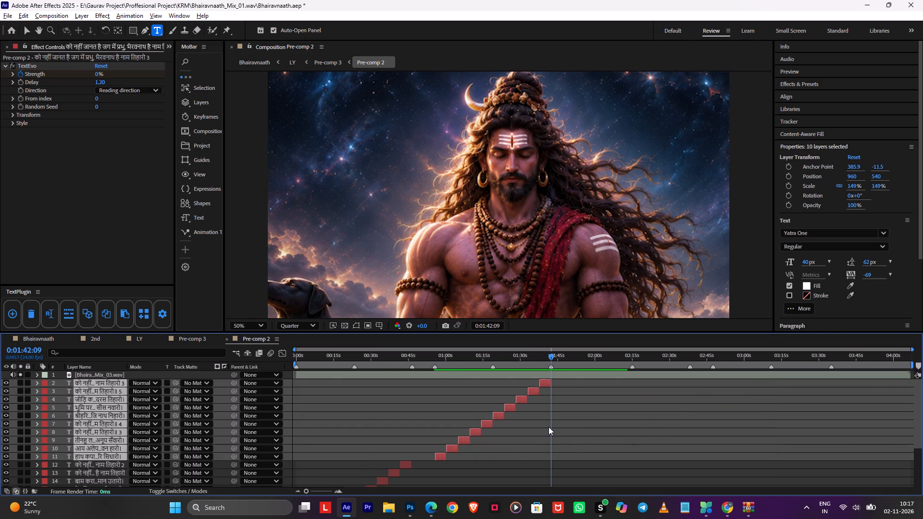
key(ctrl+d)
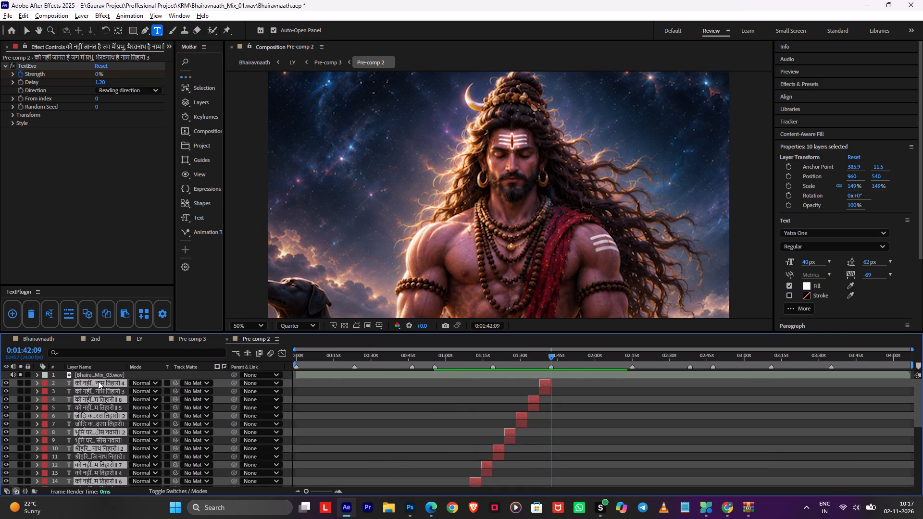
drag(97, 383, 97, 388)
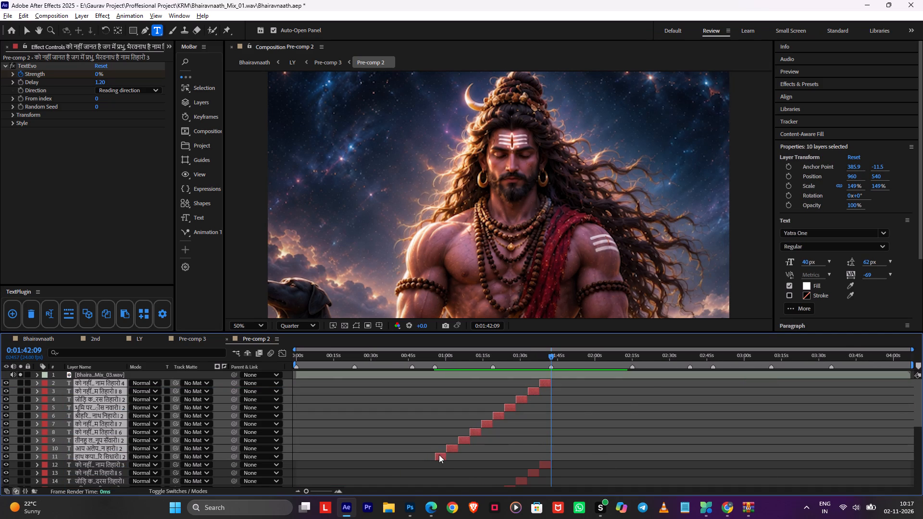
drag(441, 454, 565, 456)
key(space)
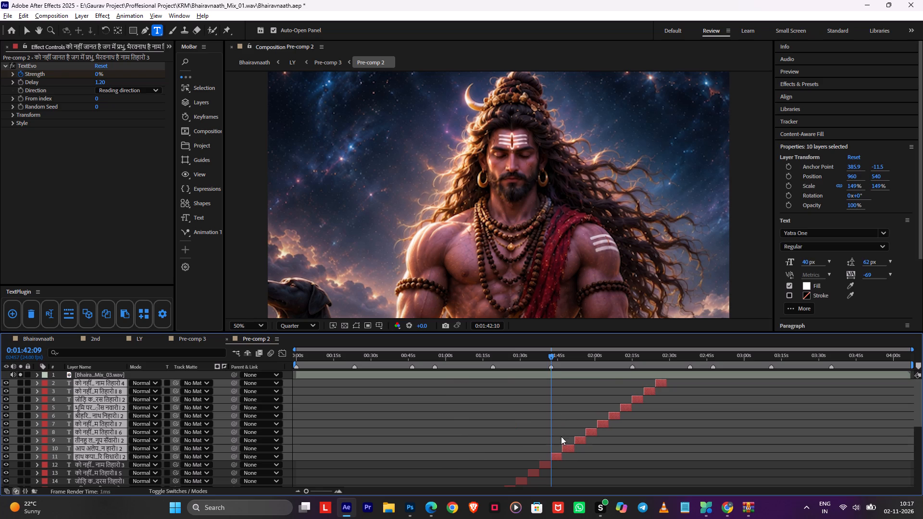
click(566, 360)
key(space)
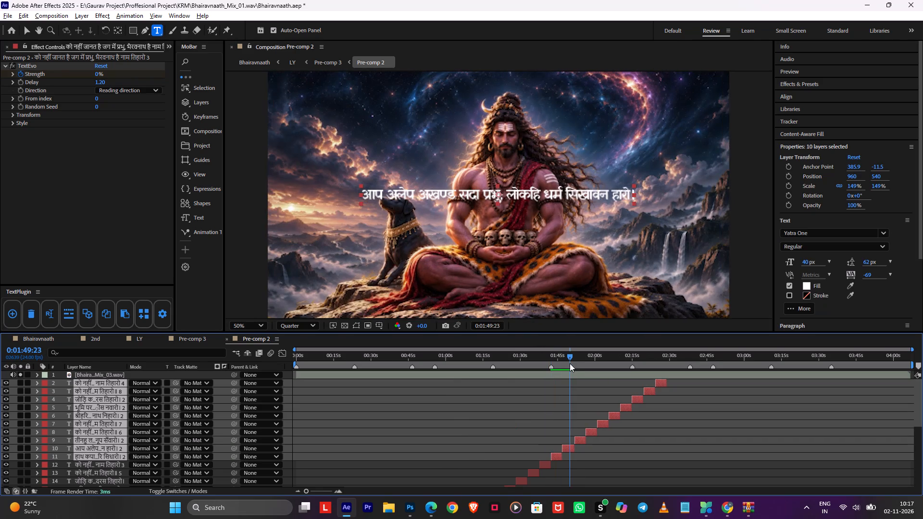
alt+scroll(570, 385, up, 2)
key(space)
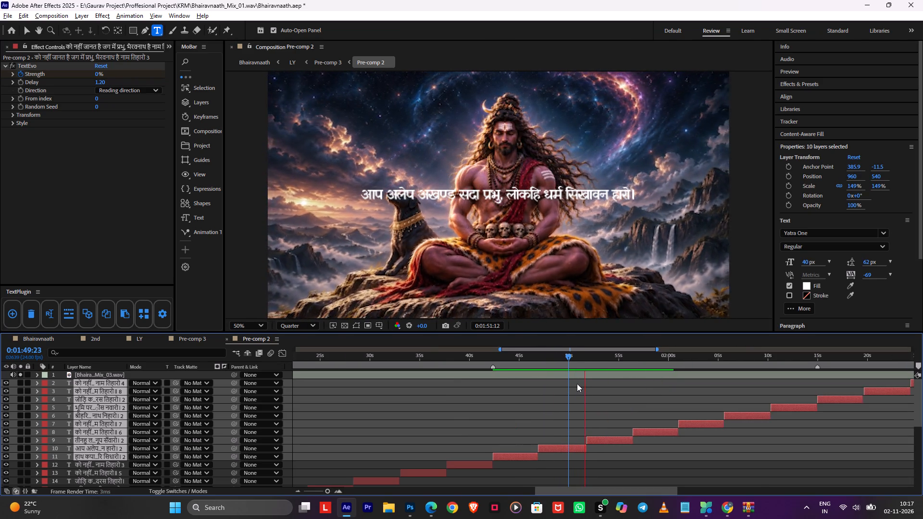
drag(516, 457, 577, 454)
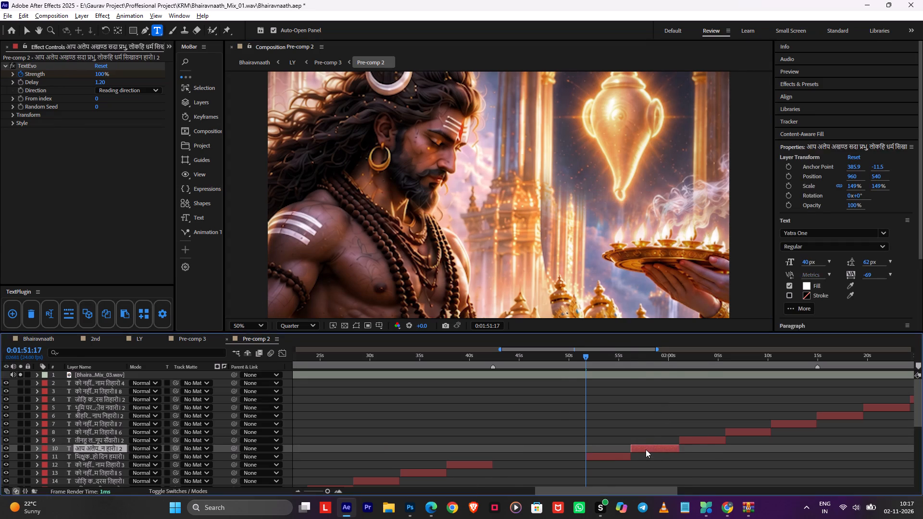
key(alt+Tab)
triple_click(611, 162)
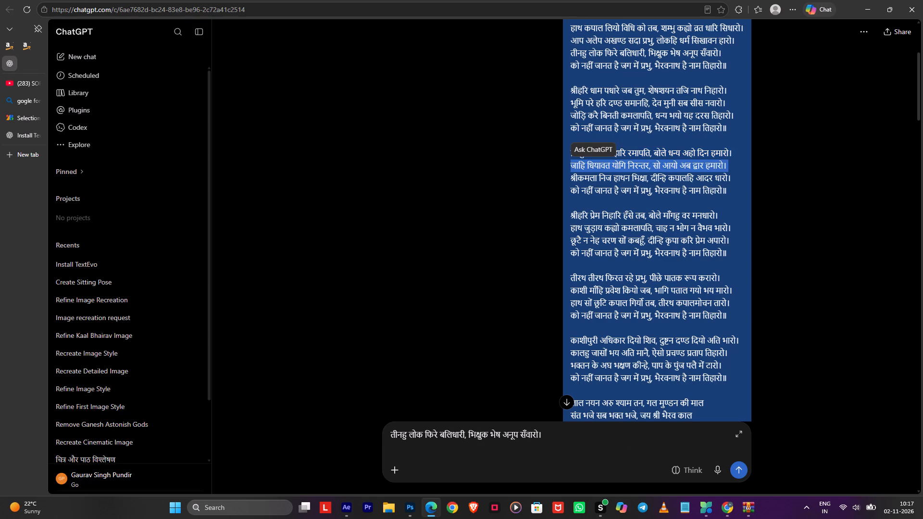
key(ctrl+c)
key(alt+Tab)
double_click(664, 447)
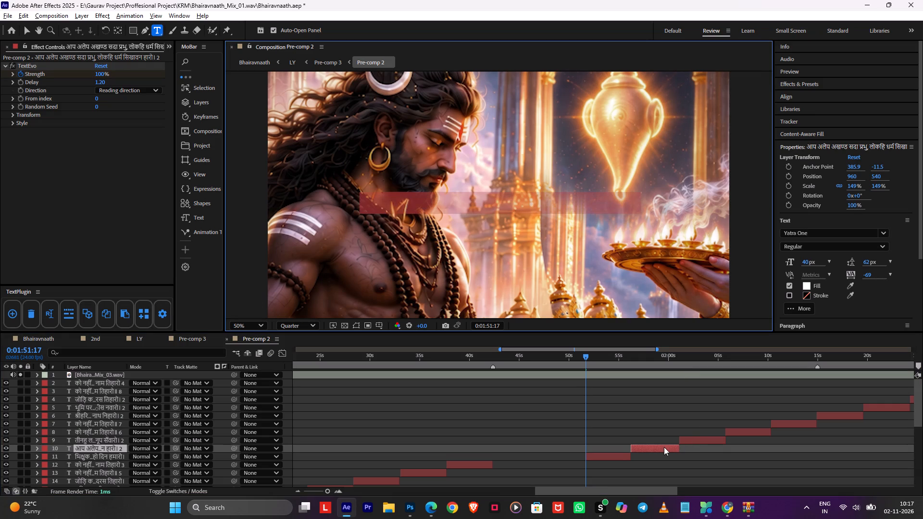
key(ctrl+c)
key(alt+Tab)
key(ctrl+c)
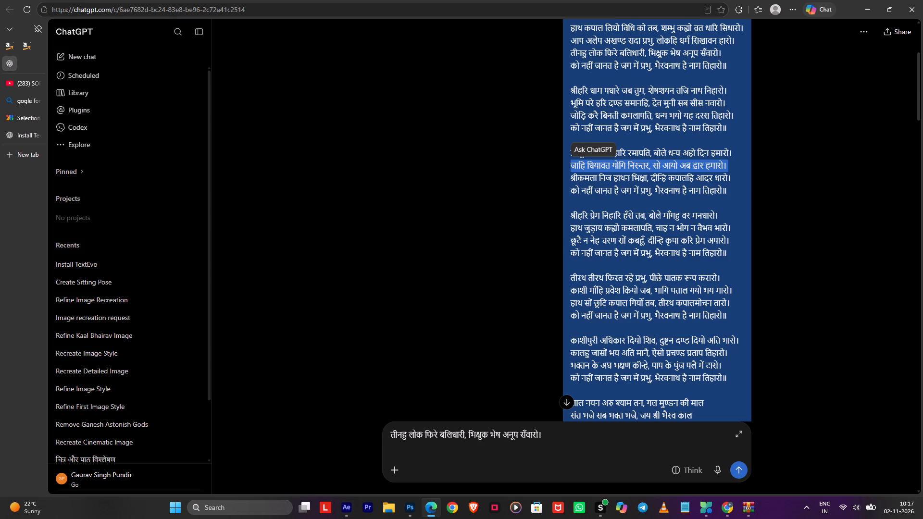
key(alt+Tab)
key(ctrl+v)
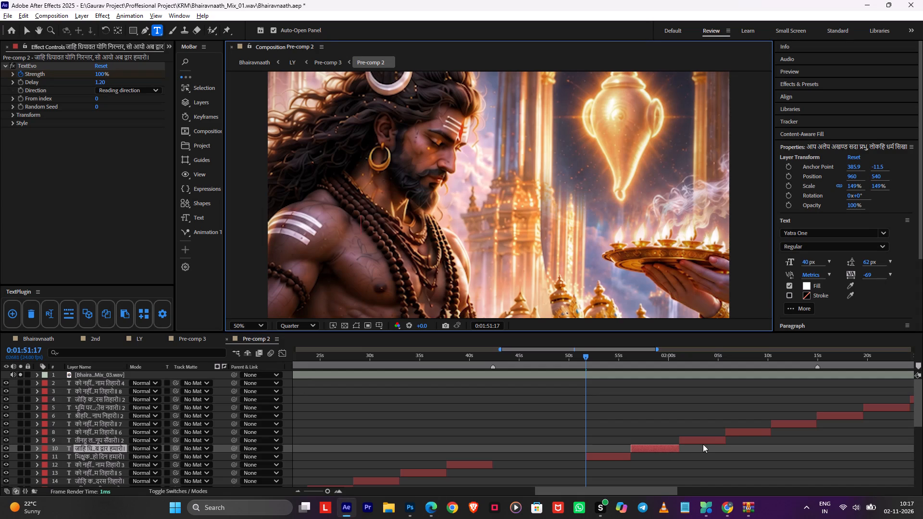
Replace the text of layer [9] with the ChatGPT lyric line "श्रीकमला निज हाथन भिक्षा, दीन्हि कपालहि आदर धारो।".
double_click(703, 440)
key(alt+Tab)
triple_click(641, 177)
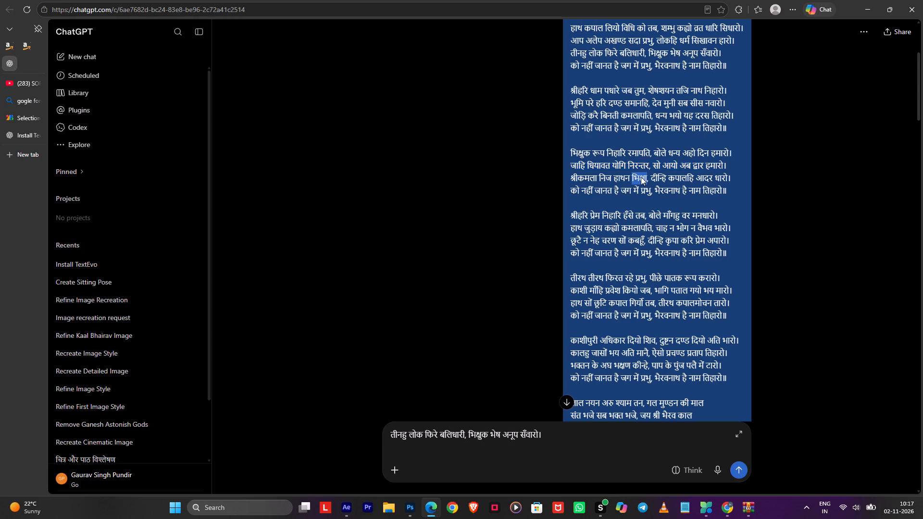
key(ctrl+c)
key(alt+Tab)
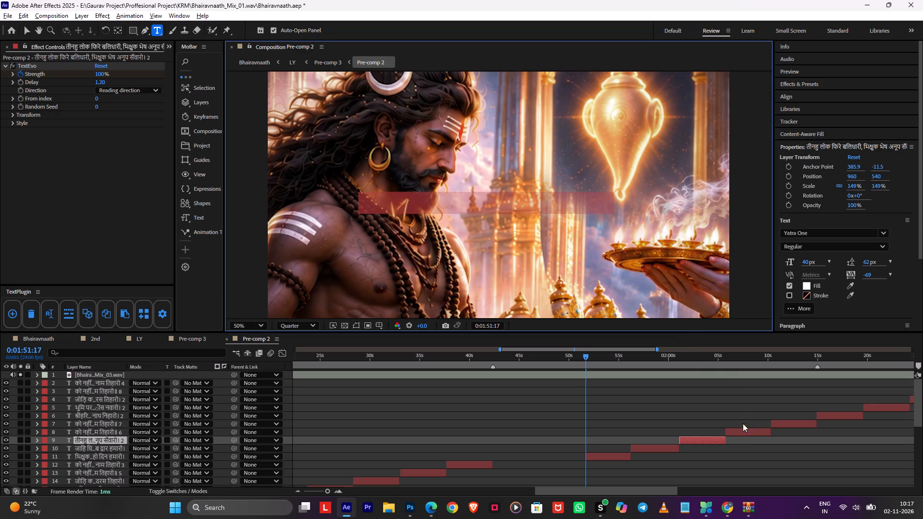
double_click(723, 438)
key(ctrl+v)
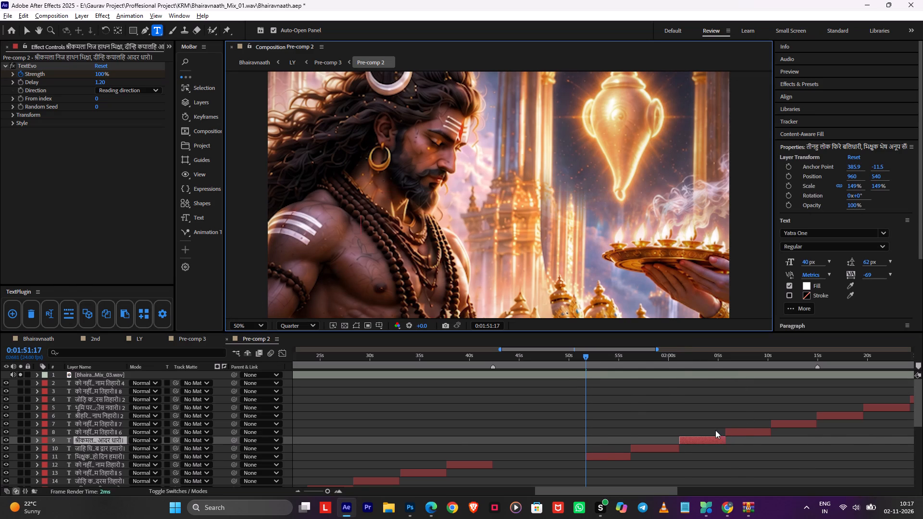
Replace the text of layer [8] with the verse's refrain line "को नहीं जानत है जग में प्रभु, भैरवनाथ है नाम तिहारो॥" from ChatGPT.
key(alt+Tab)
triple_click(608, 188)
key(ctrl+c)
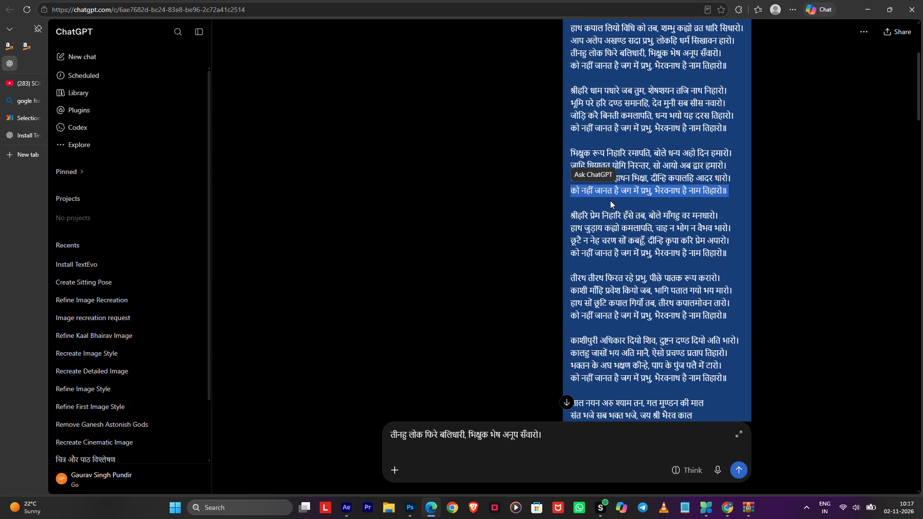
key(alt+Tab)
double_click(726, 432)
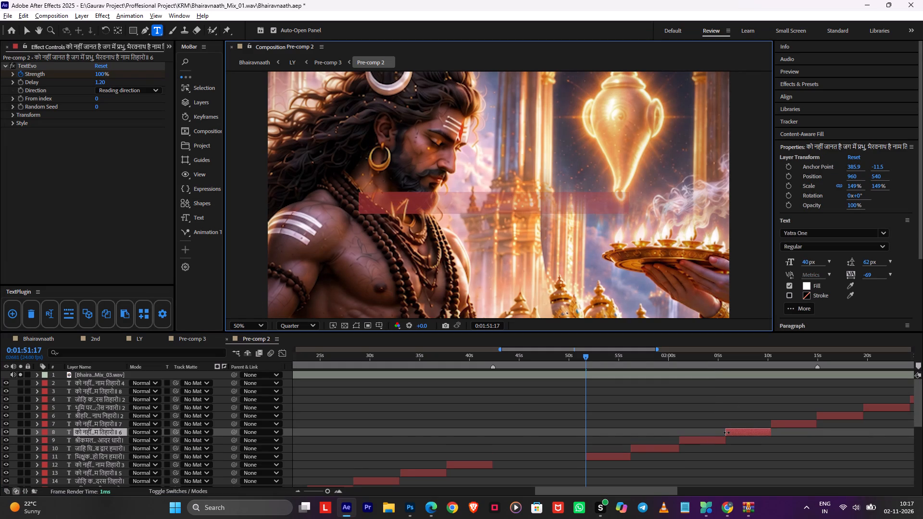
key(ctrl+v)
Replace the text of layer [7] with the ChatGPT lyric line "श्रीहरि प्रेम निहारि हँसे तब, बोले माँगहु वर मनधारो।".
key(alt+Tab)
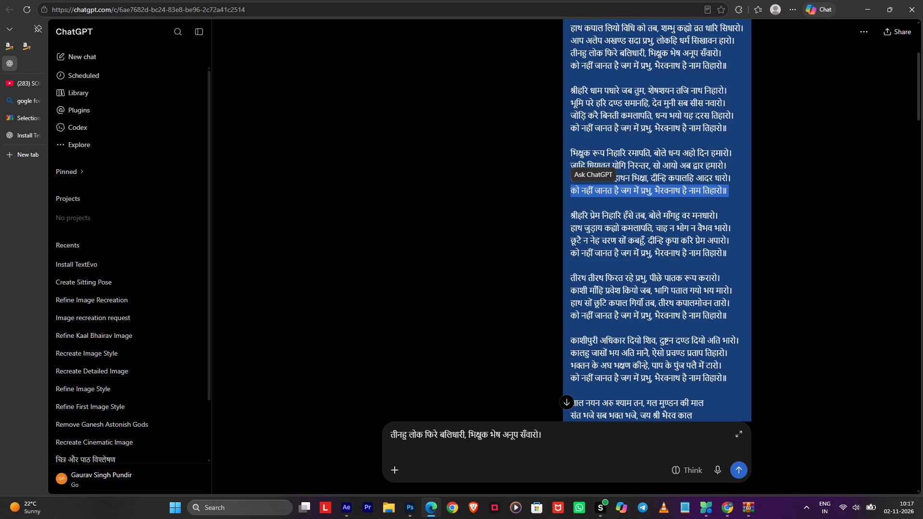
triple_click(616, 216)
key(ctrl+c)
key(alt+Tab)
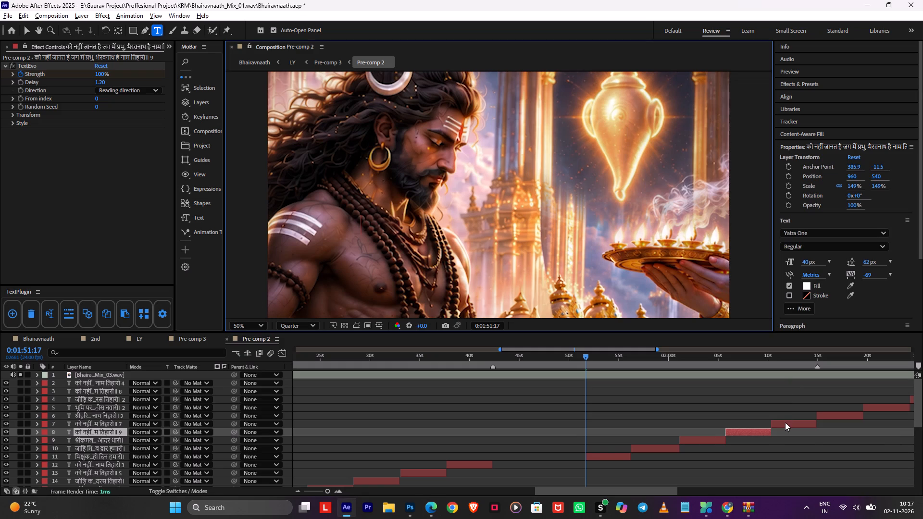
double_click(785, 422)
key(ctrl+v)
Replace the text of layer [6] with the ChatGPT lyric line "हाथ जुड़ाय कह्यो कमलापति, चाह न भोग न वैभव भारो।".
key(alt+Tab)
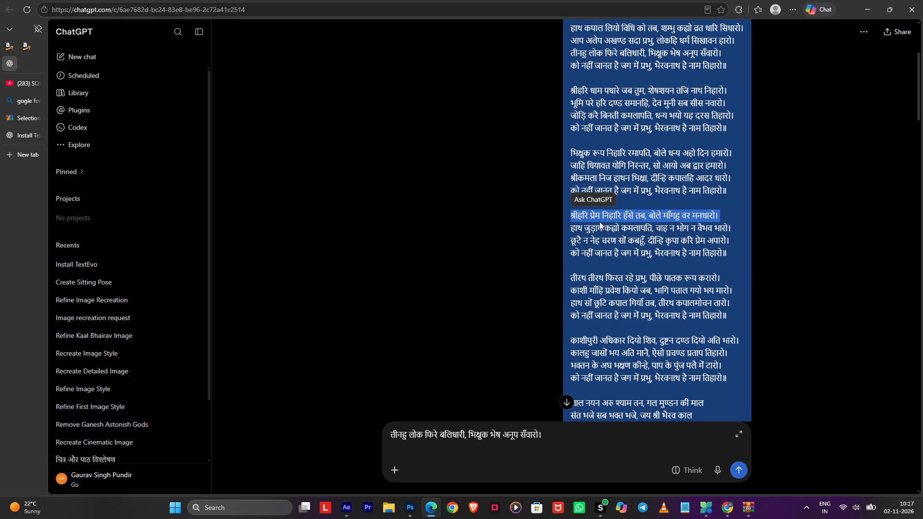
triple_click(596, 227)
key(ctrl+c)
key(alt+Tab)
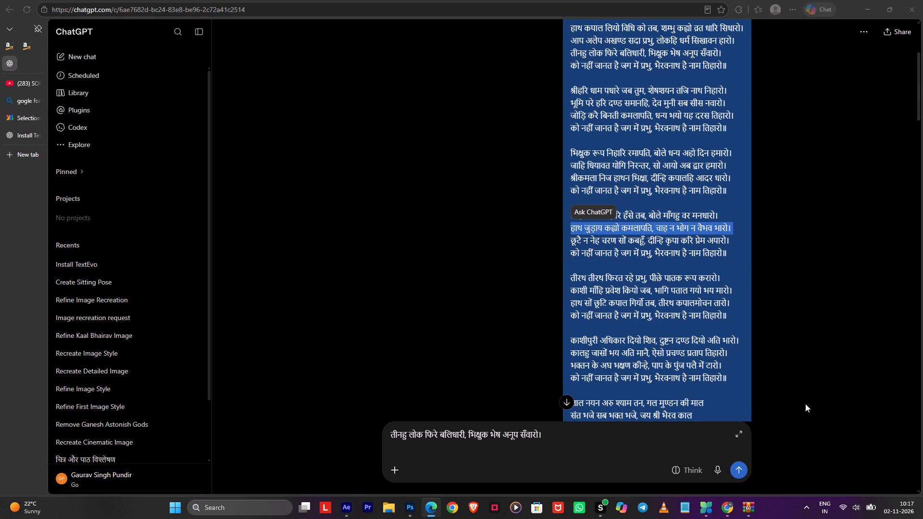
double_click(823, 416)
key(ctrl+v)
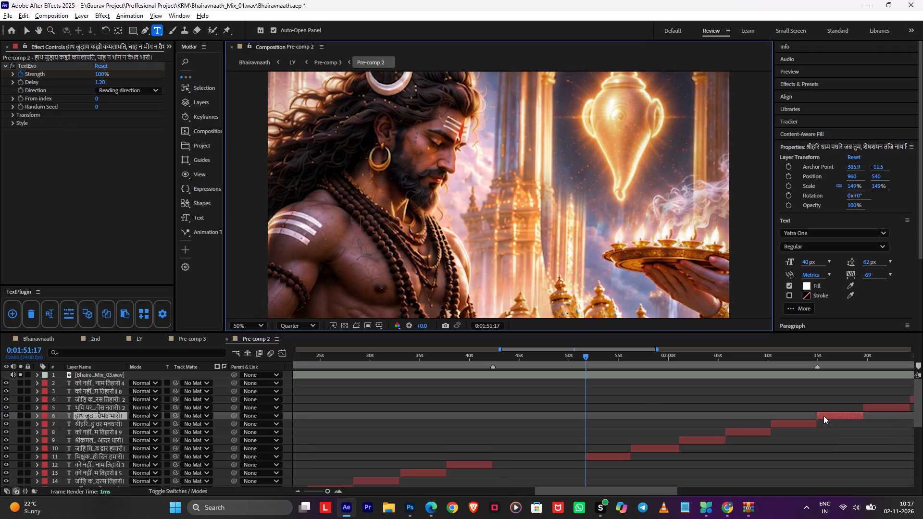
Replace the text of layer [5] with the ChatGPT lyric line "छूटै न नेह चरण सों कबहूँ, दीन्हि कृपा करि प्रेम अपारो।".
key(alt+Tab)
triple_click(634, 244)
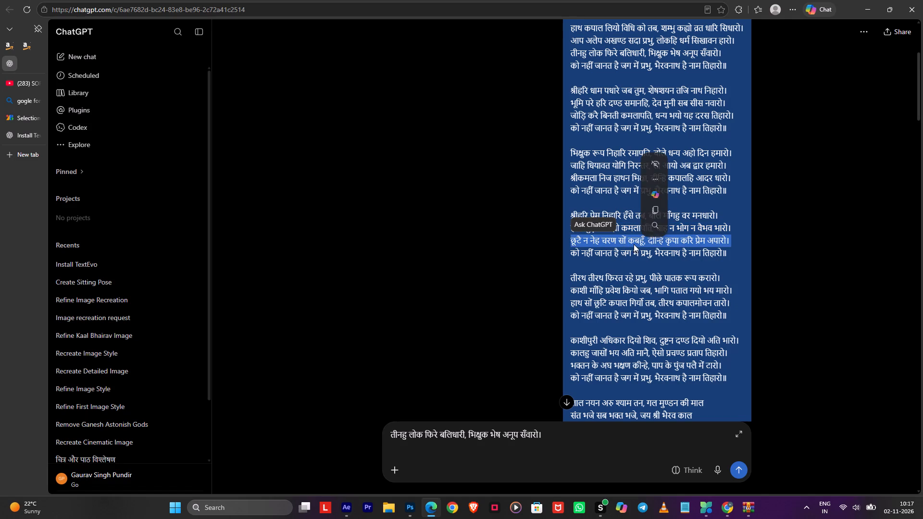
key(ctrl+c)
key(alt+Tab)
double_click(865, 406)
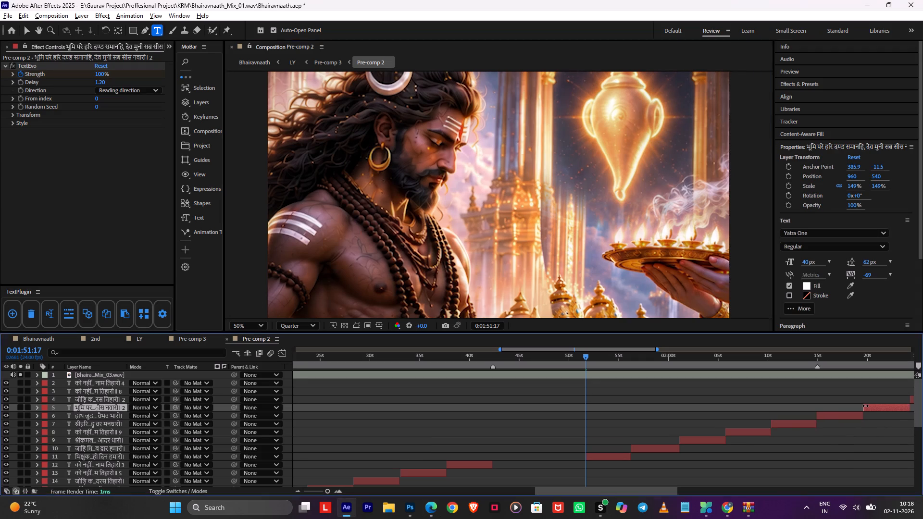
key(ctrl+v)
click(831, 391)
Replace the text of layer [4] with the verse's refrain line "को नहीं जानत है जग में प्रभु, भैरवनाथ है नाम तिहारो॥" from ChatGPT.
middle_drag(834, 389, 750, 386)
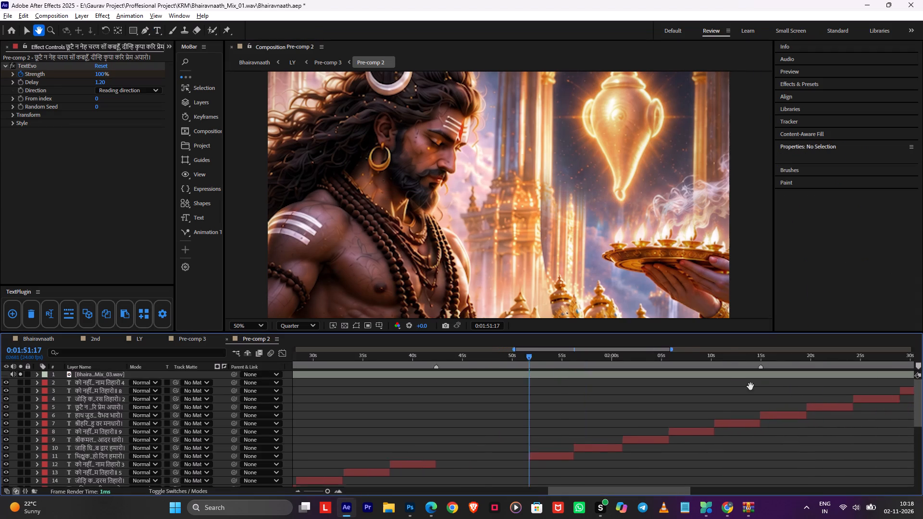
middle_drag(750, 386, 627, 386)
click(685, 402)
click(722, 396)
key(alt+Tab)
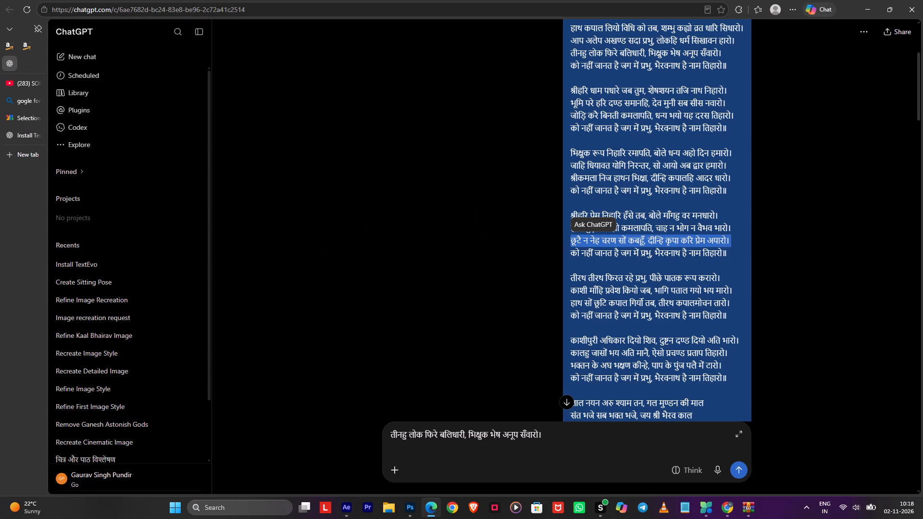
triple_click(606, 252)
key(ctrl+c)
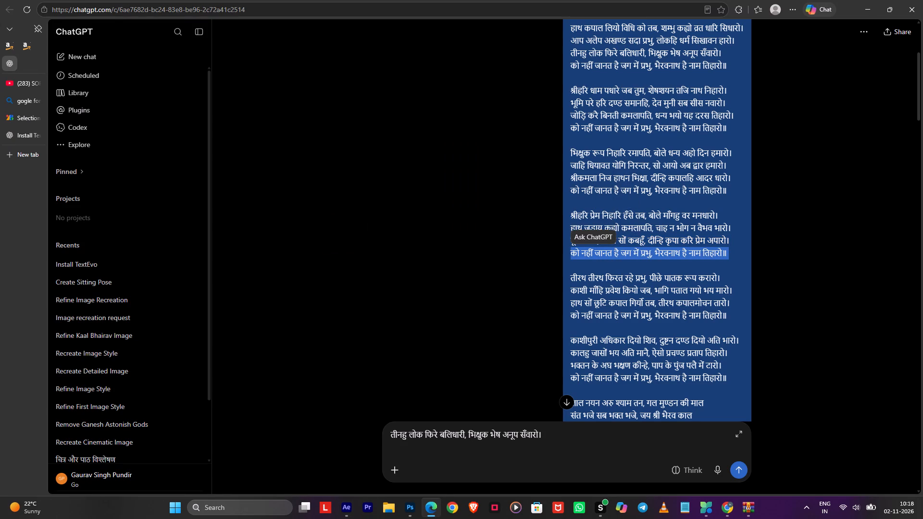
key(alt+Tab)
double_click(721, 396)
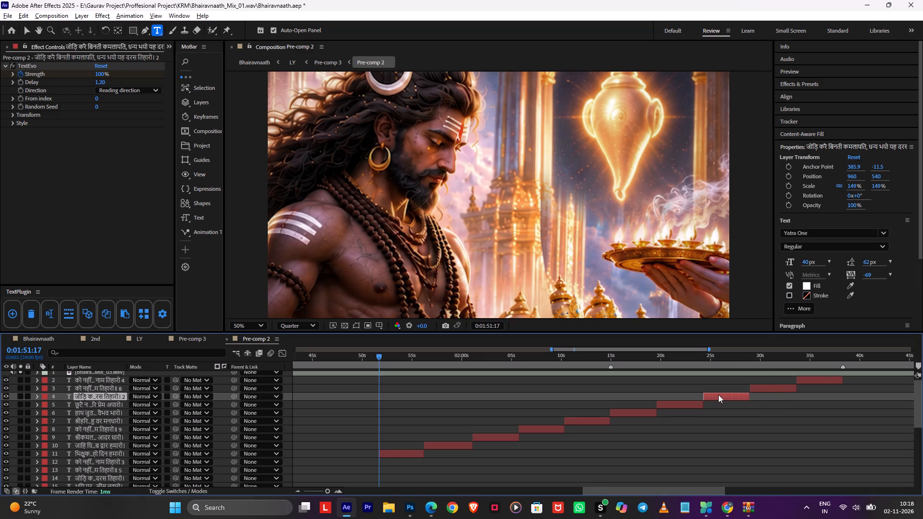
double_click(718, 395)
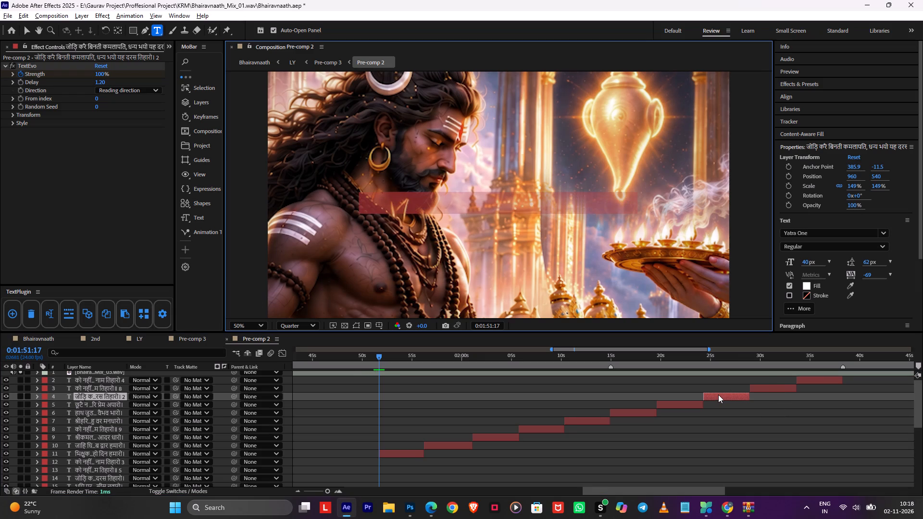
key(ctrl+v)
click(716, 383)
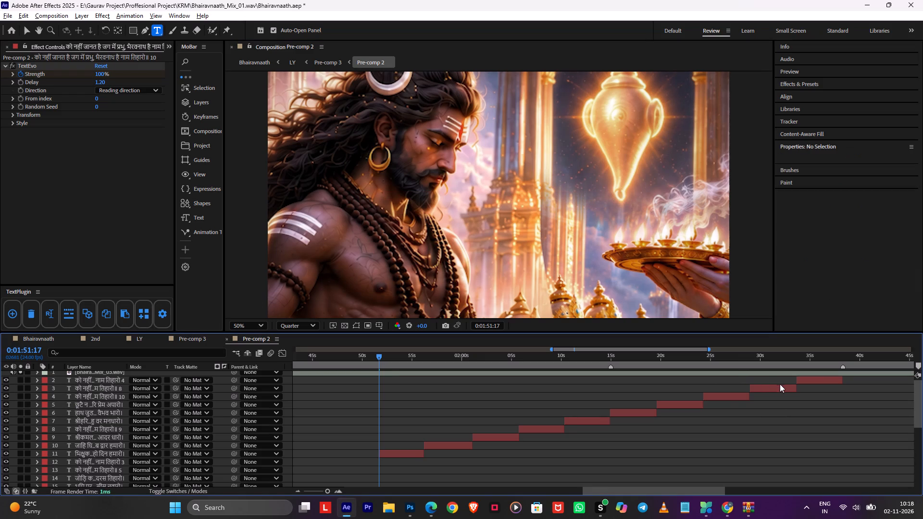
Preview the new lyric layers with the song from 0:01:51:17 and save the project.
key(space)
alt+scroll(348, 406, up, 2)
middle_drag(628, 424, 496, 423)
key(ctrl+s)
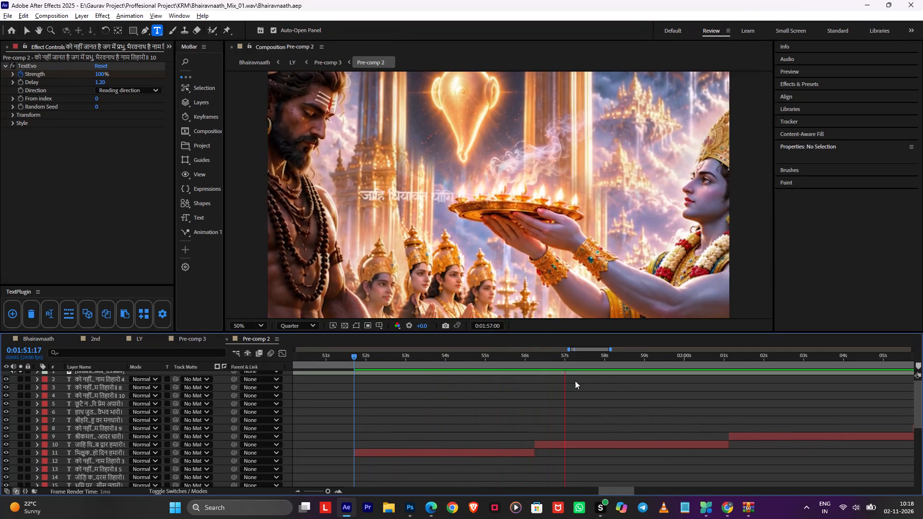
middle_drag(655, 417, 494, 417)
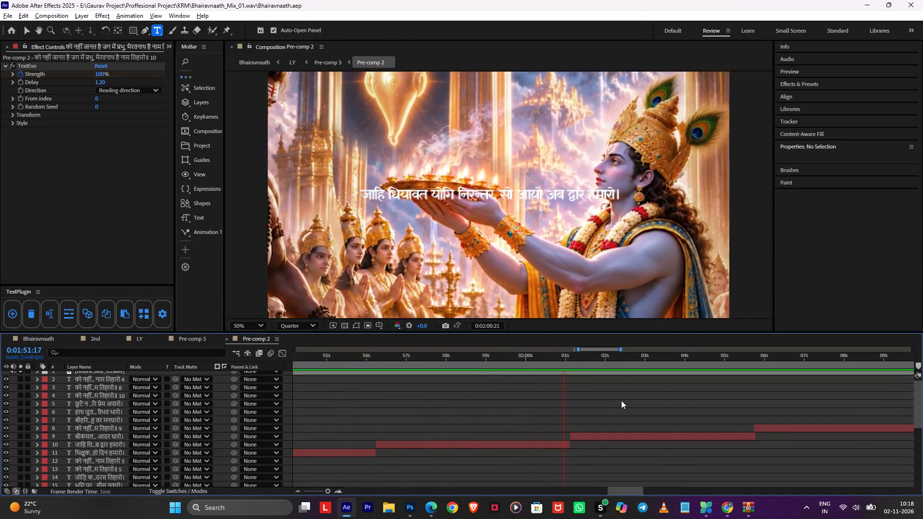
Trim the end of layer [10] ("जाहि धियावत योगि निरन्तर") to the picture change at 0:02:01:01.
drag(575, 368, 569, 366)
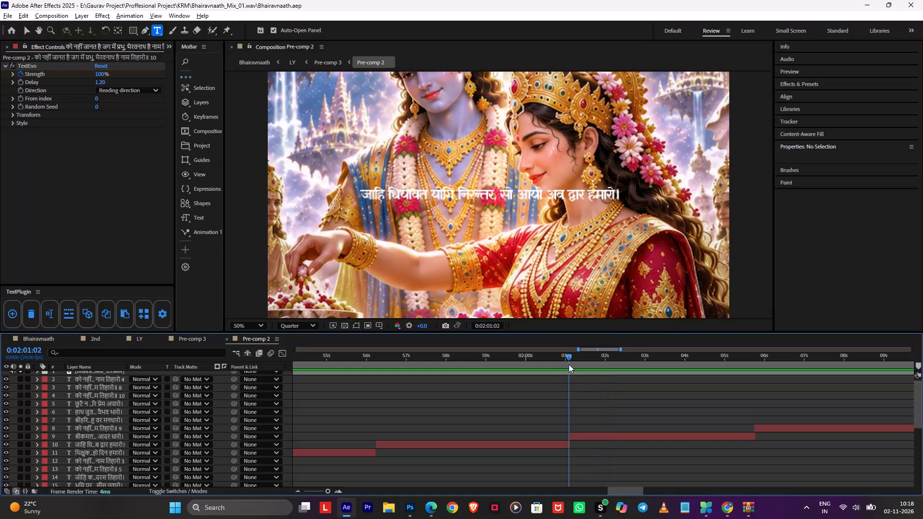
key(space)
click(569, 364)
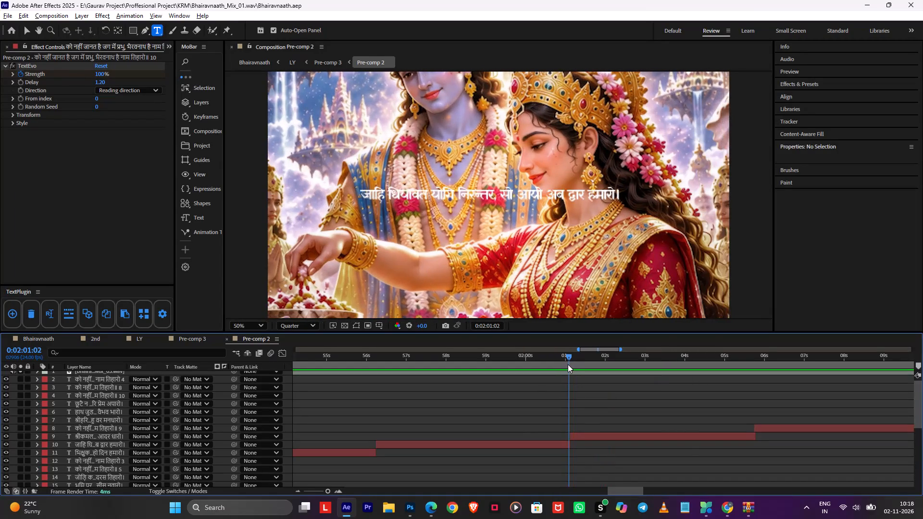
alt+scroll(578, 456, down, 1)
alt+scroll(578, 456, up, 2)
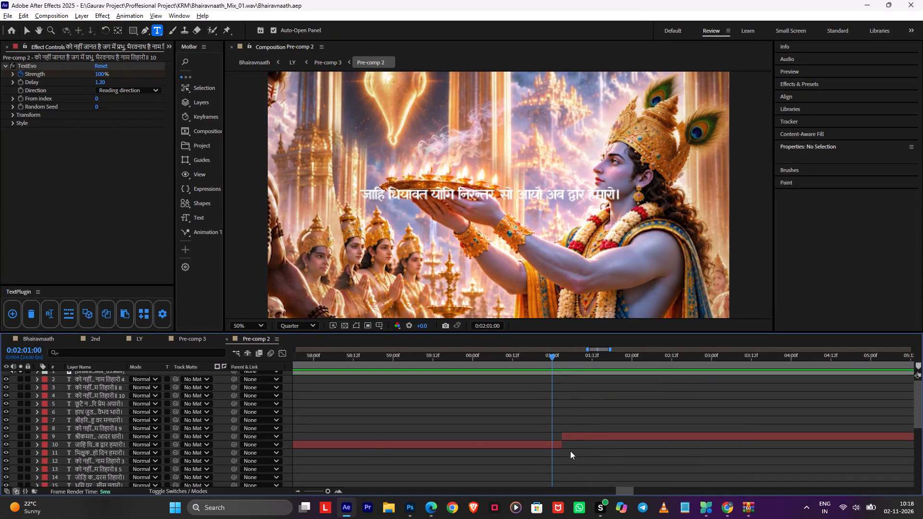
click(564, 445)
key(space)
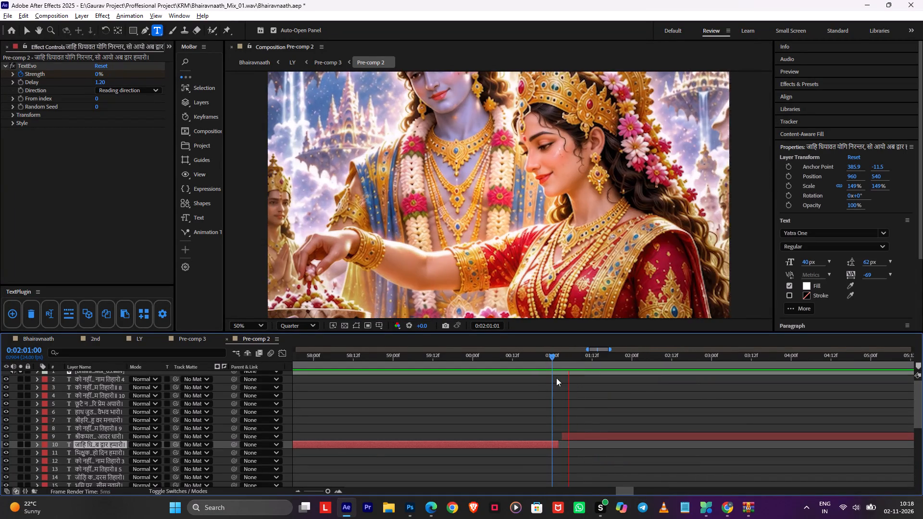
click(555, 359)
click(558, 446)
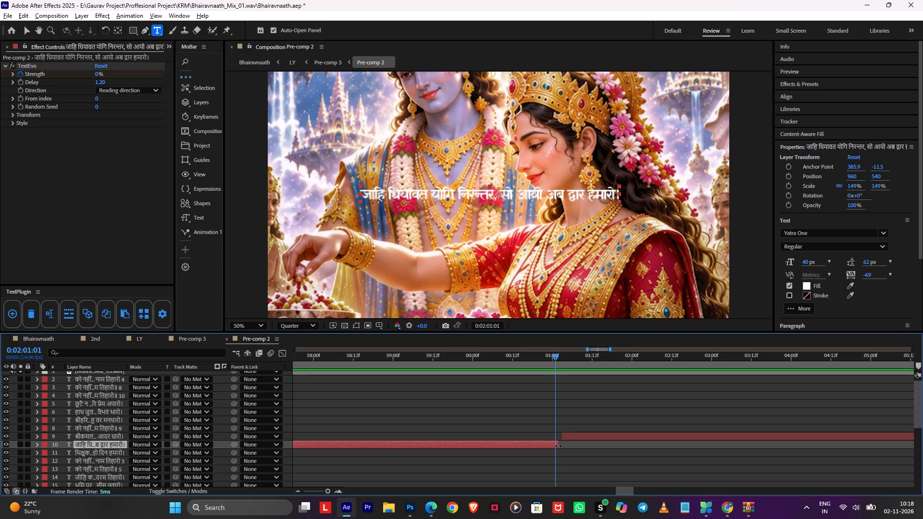
drag(550, 364, 557, 367)
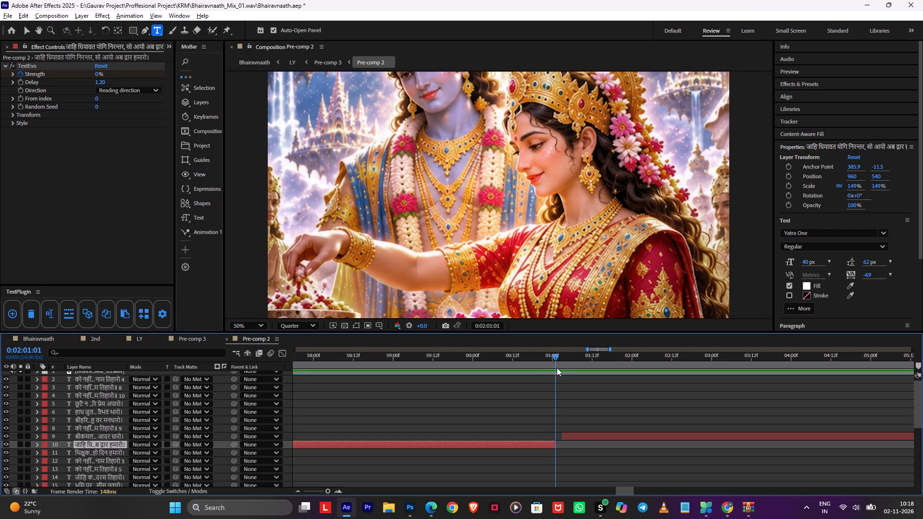
Shift layer [9] ("श्रीकमला निज हाथन भिक्षा") earlier so that it starts at 0:02:01:01.
drag(576, 436, 563, 439)
Play through layer [9] and trim its end to the picture change at 0:02:05:16.
key(space)
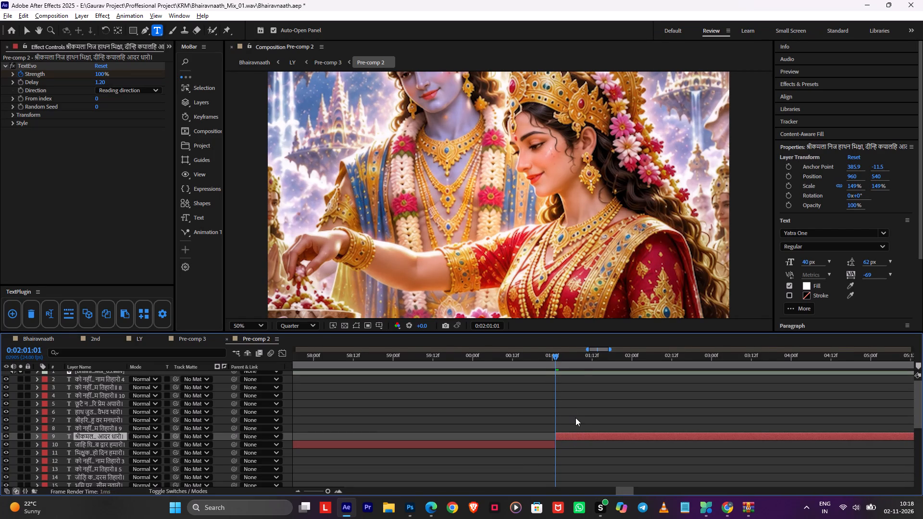
alt+scroll(575, 418, down, 1)
middle_drag(663, 424, 549, 424)
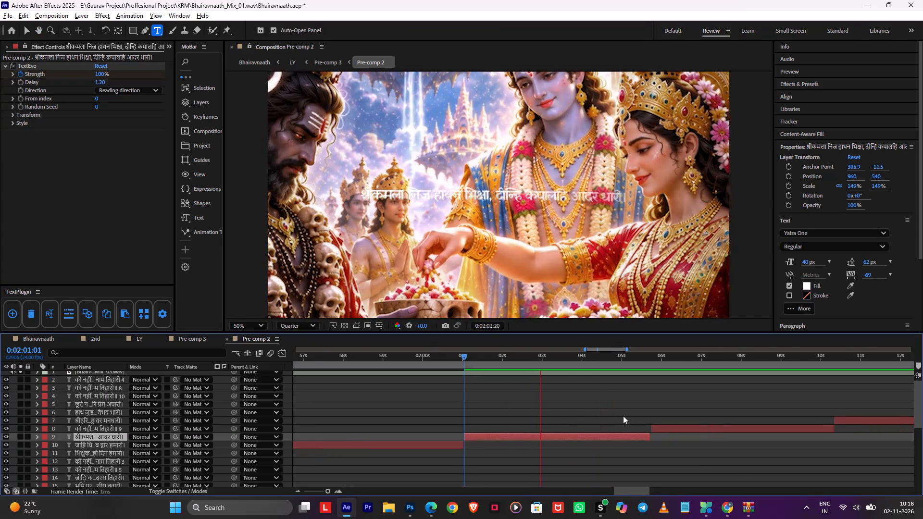
alt+scroll(627, 416, up, 2)
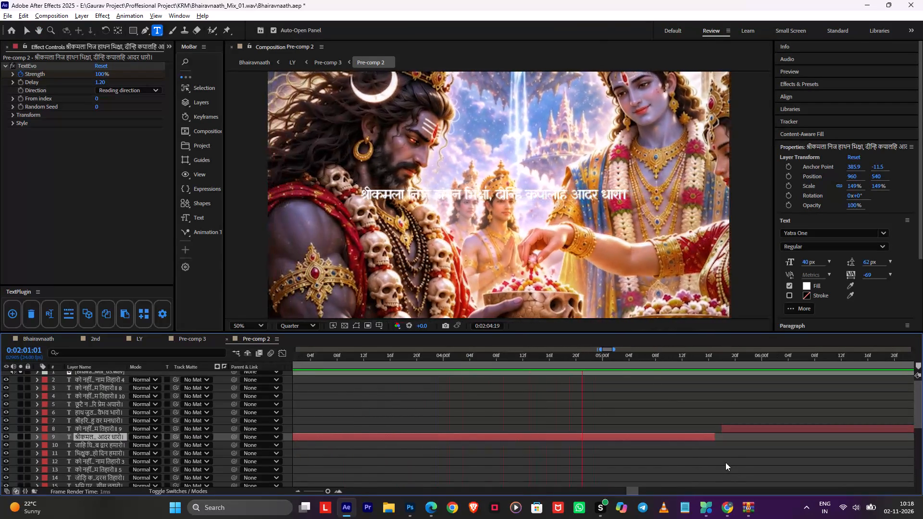
key(space)
drag(709, 359, 704, 360)
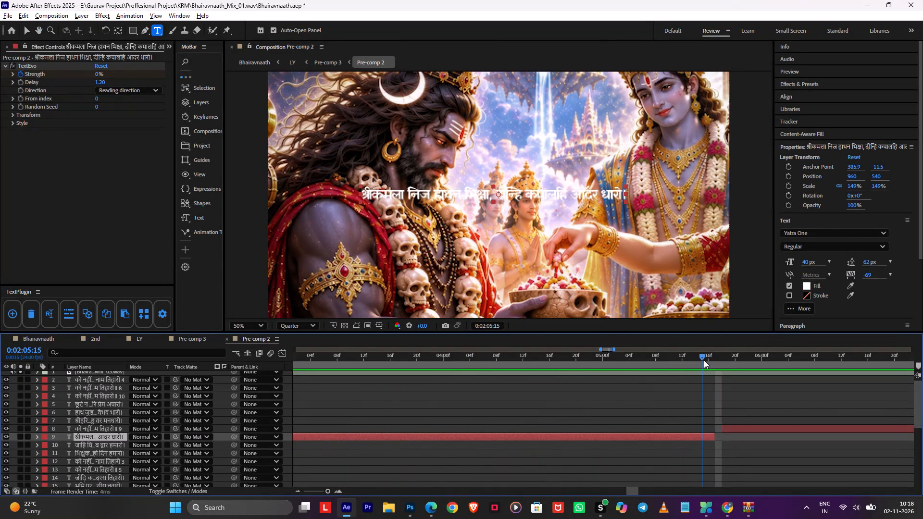
drag(704, 360, 702, 365)
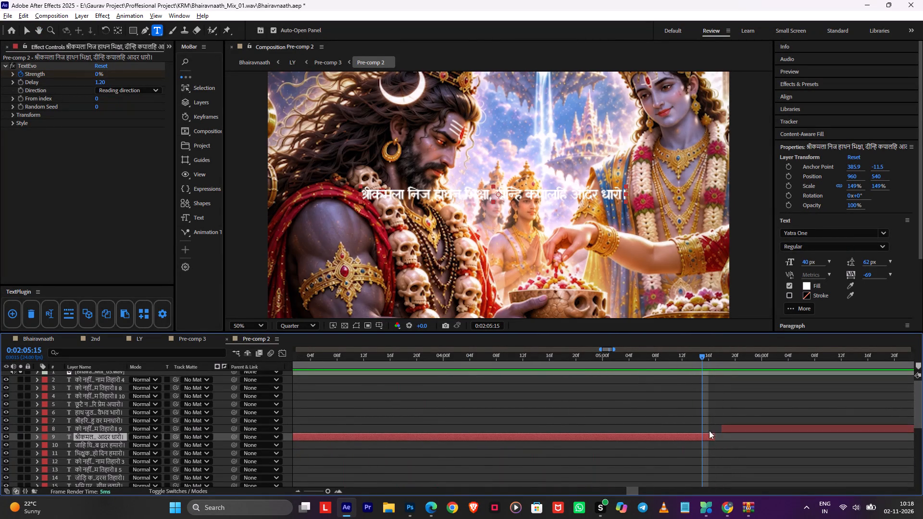
drag(716, 438, 711, 439)
key(space)
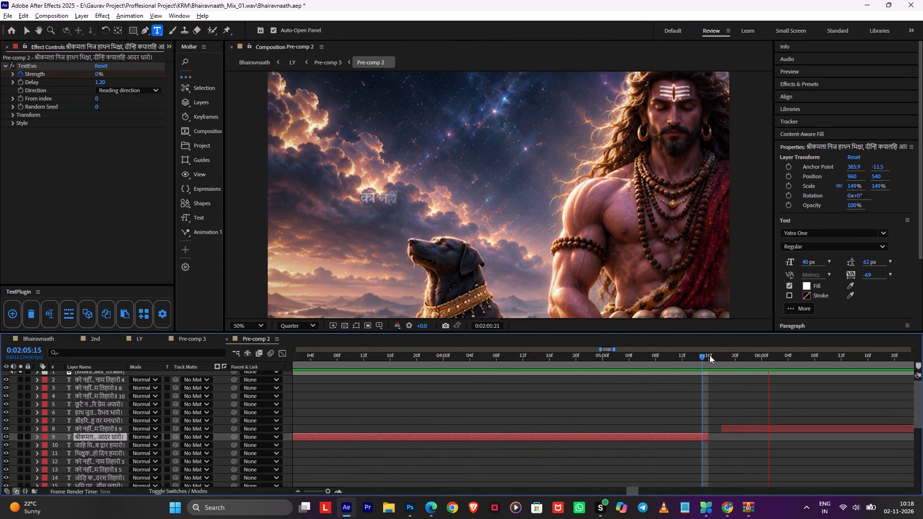
Move the refrain layer [8] so that it starts at 0:02:05:16, directly after layer [9].
drag(710, 355, 712, 359)
drag(715, 362, 711, 369)
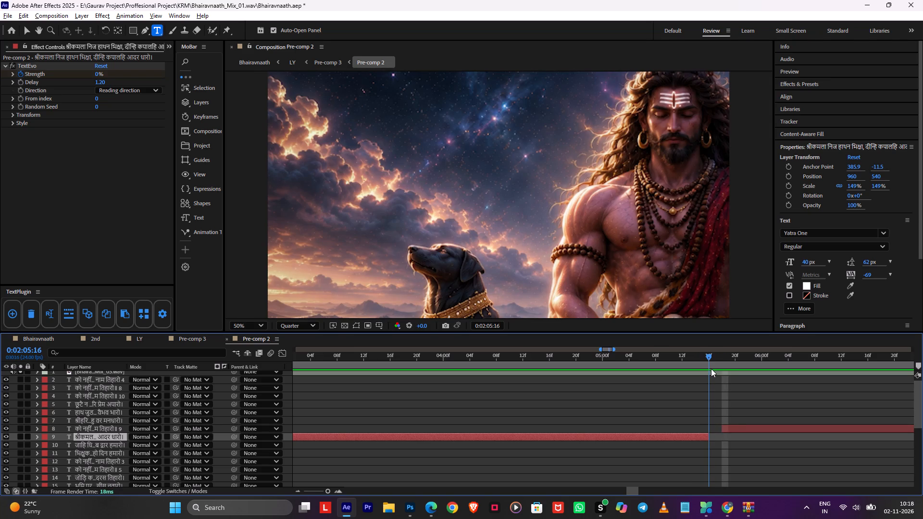
drag(711, 369, 711, 369)
click(742, 442)
click(742, 433)
click(742, 430)
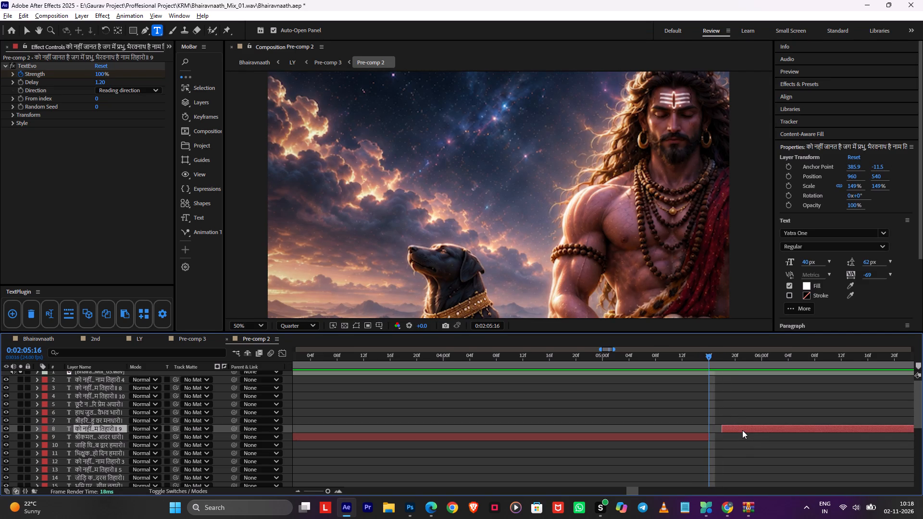
text([)
Play through the refrain layer [8] from 0:02:05:16 and scrub towards its end to check its timing.
key(space)
alt+scroll(743, 422, down, 2)
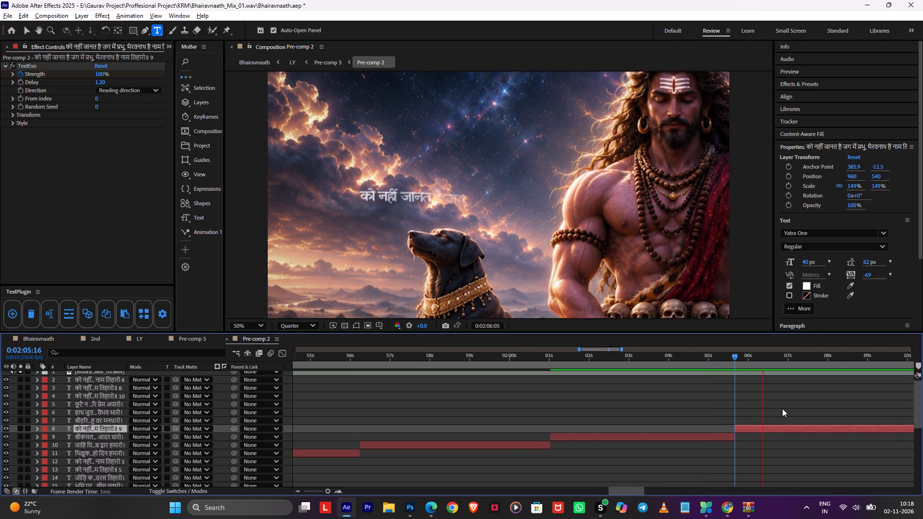
middle_drag(782, 408, 488, 411)
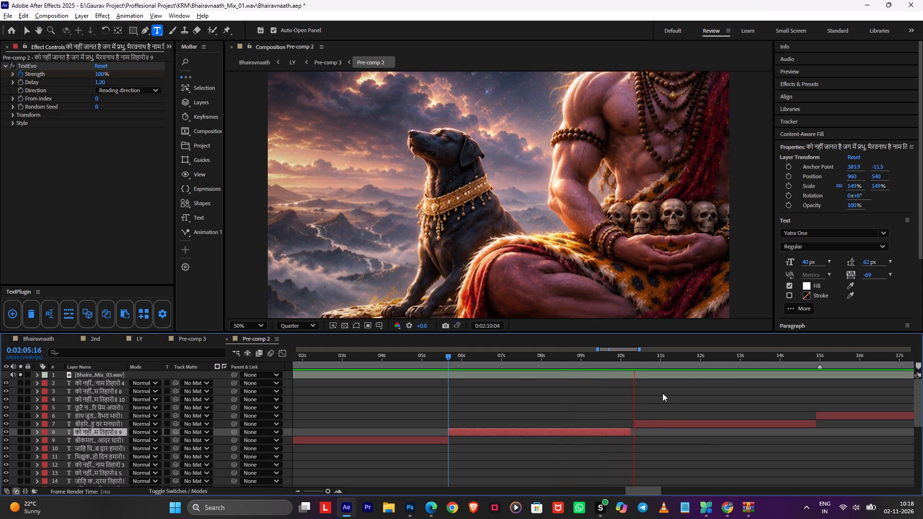
drag(624, 351, 610, 366)
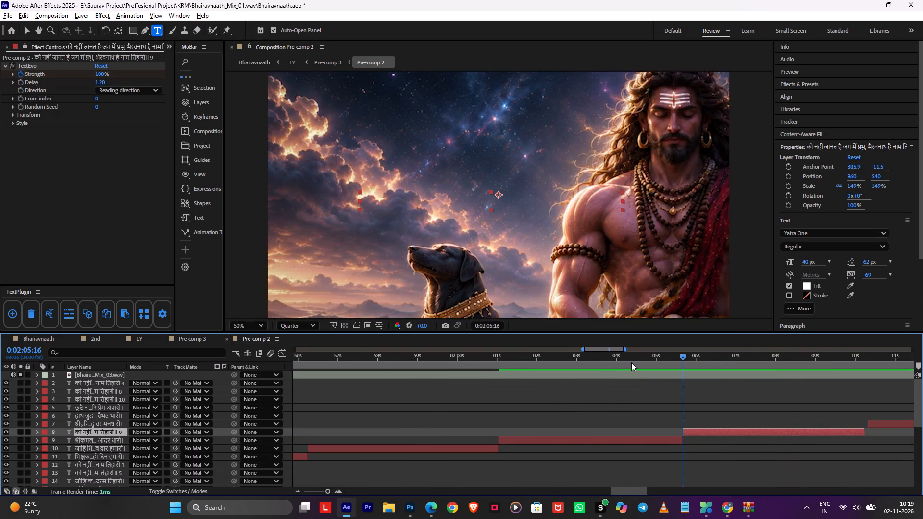
drag(631, 362, 772, 383)
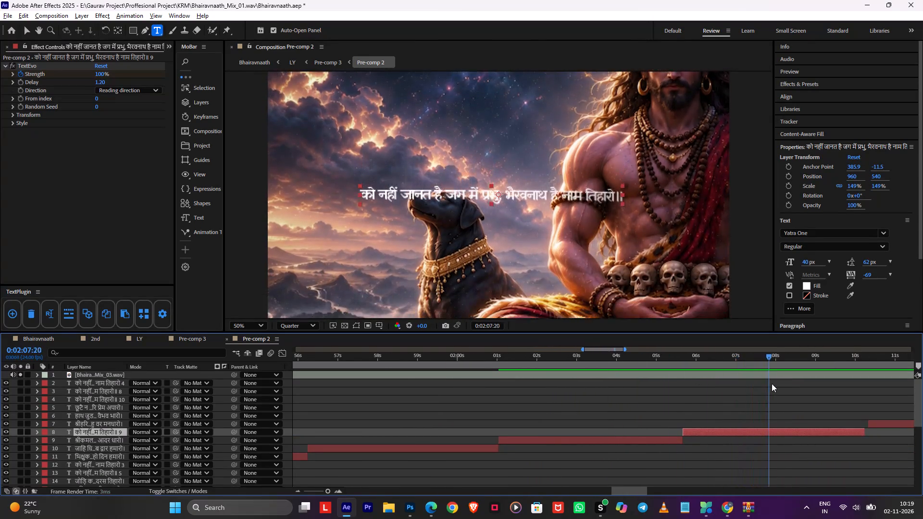
drag(772, 383, 848, 389)
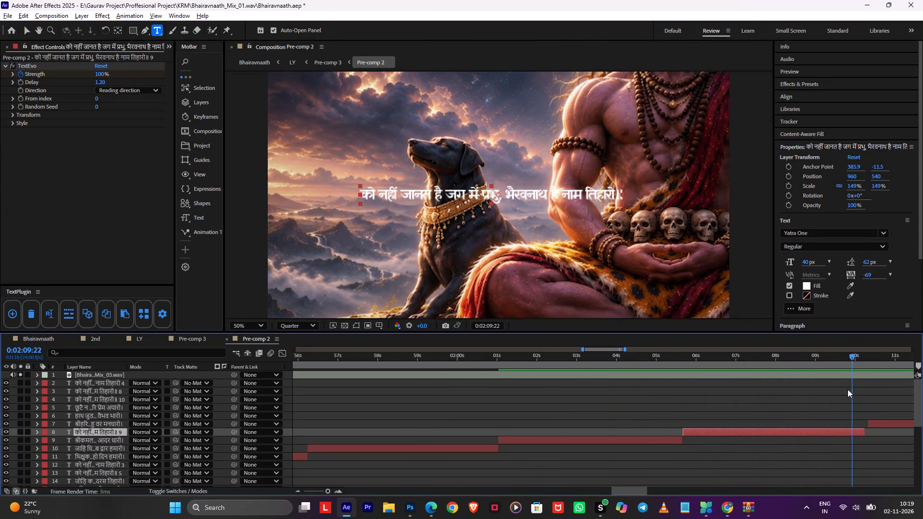
drag(848, 389, 835, 394)
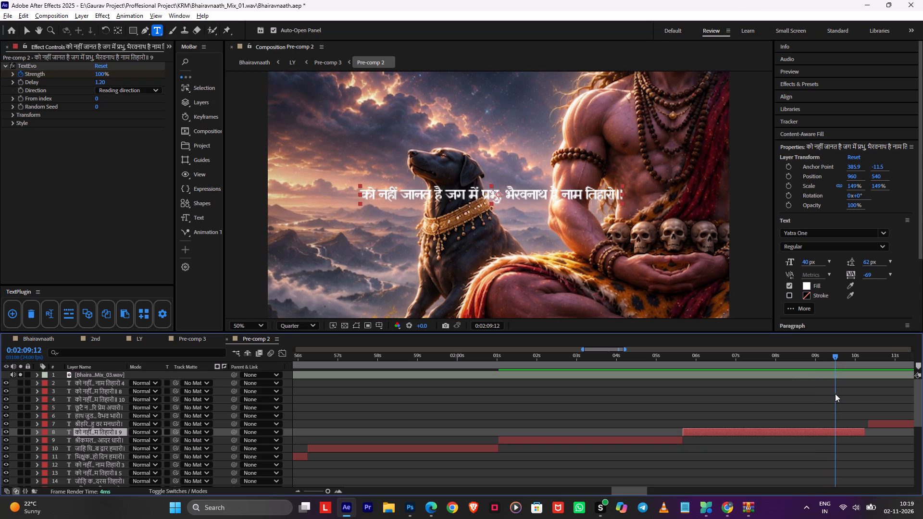
drag(835, 394, 836, 394)
Empty all cache and deselect the layer.
key(1)
key(Return)
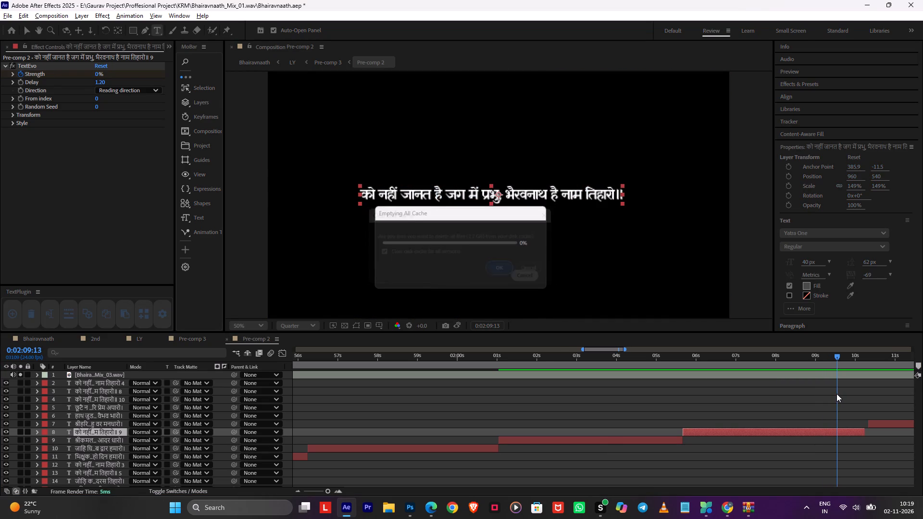
click(836, 394)
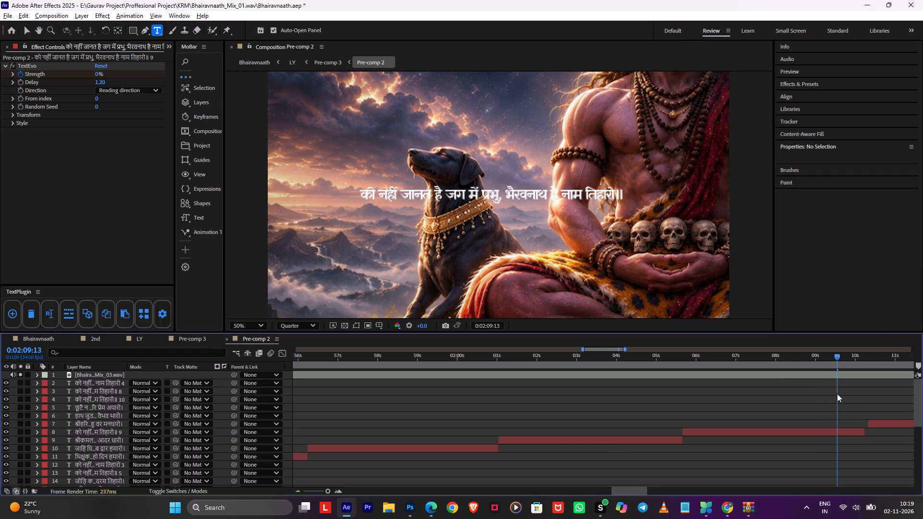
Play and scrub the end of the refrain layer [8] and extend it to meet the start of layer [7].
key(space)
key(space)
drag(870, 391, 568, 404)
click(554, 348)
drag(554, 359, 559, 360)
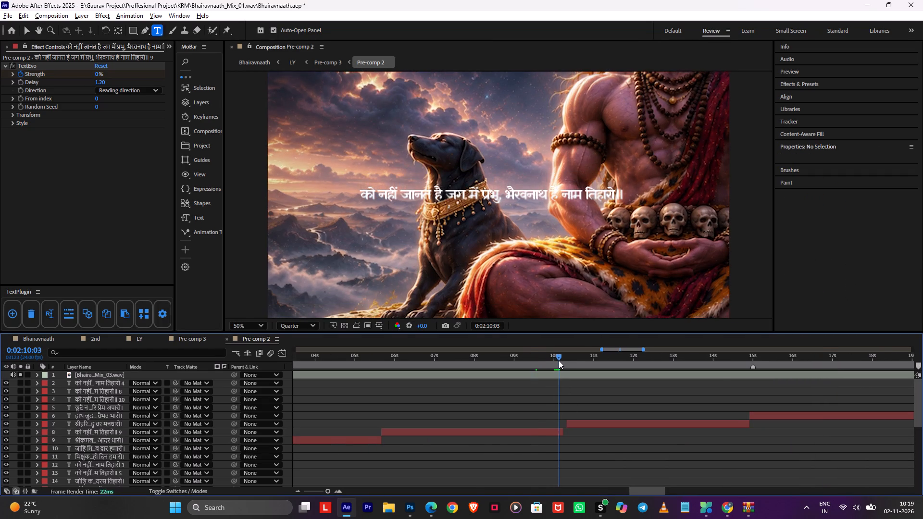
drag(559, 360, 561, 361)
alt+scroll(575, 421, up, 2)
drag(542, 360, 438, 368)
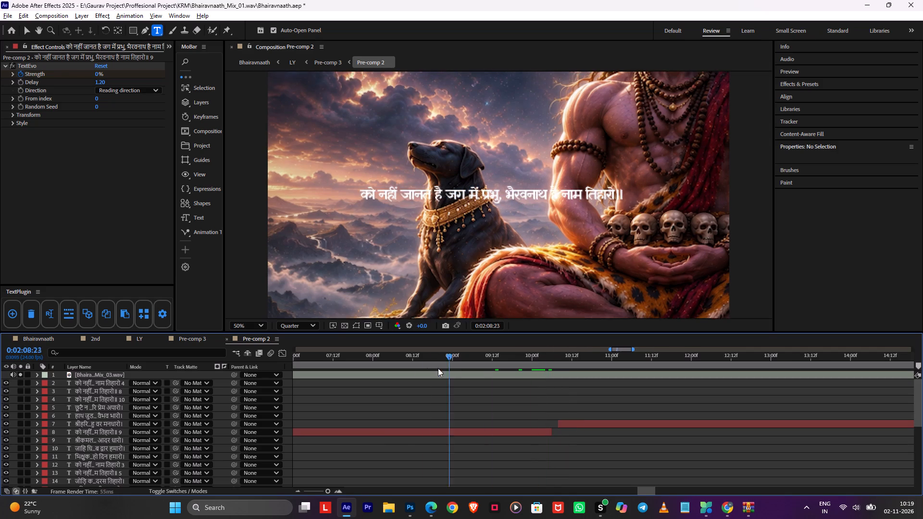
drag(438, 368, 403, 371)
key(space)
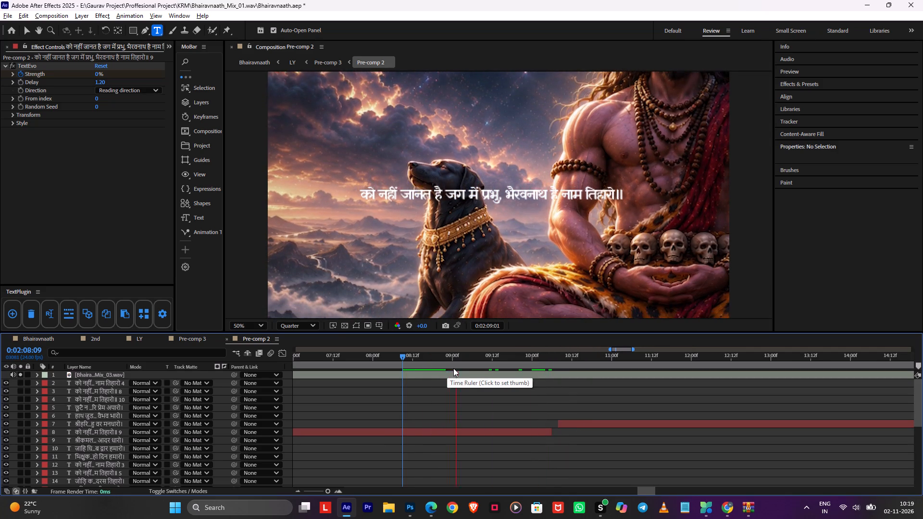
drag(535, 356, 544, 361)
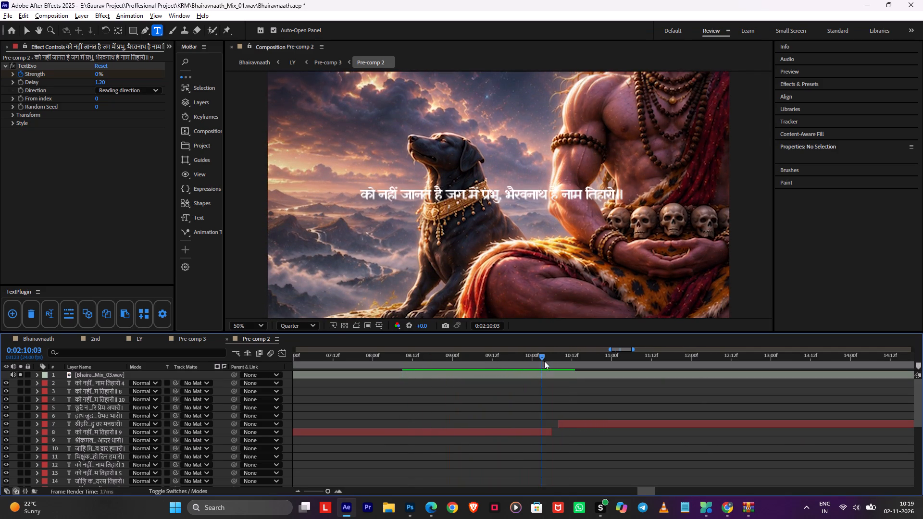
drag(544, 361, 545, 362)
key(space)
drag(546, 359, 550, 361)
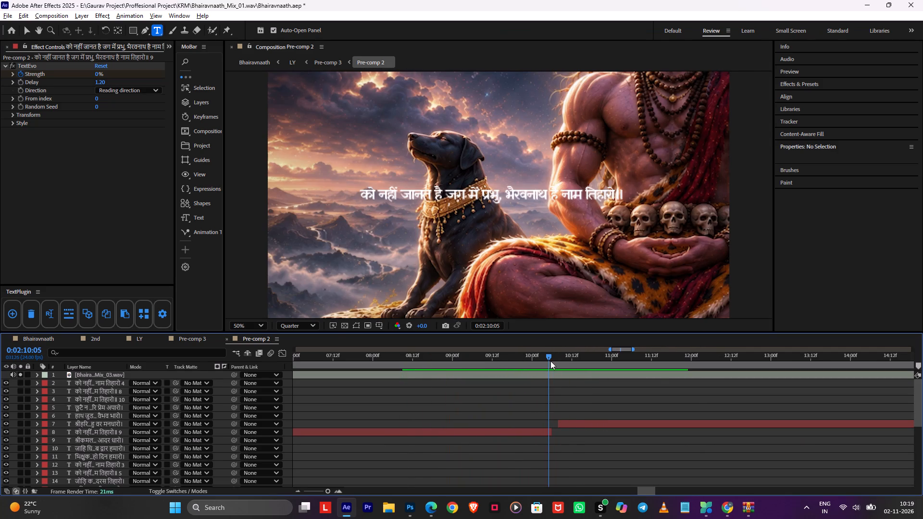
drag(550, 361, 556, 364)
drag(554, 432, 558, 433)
Shift layer [7] ("श्रीहरि प्रेम निहारि") to start at the picture change at 0:02:10:10 and extend layer [8] to end there.
key(space)
drag(557, 355, 558, 356)
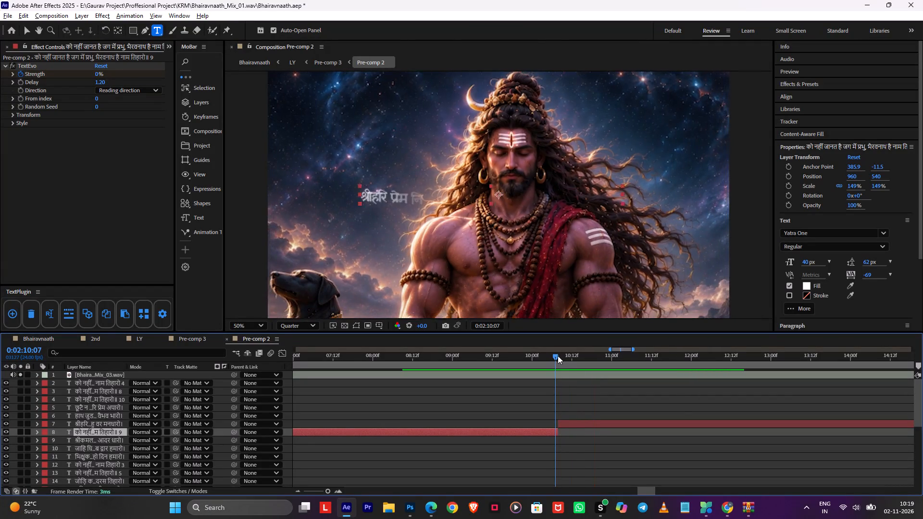
drag(558, 356, 569, 367)
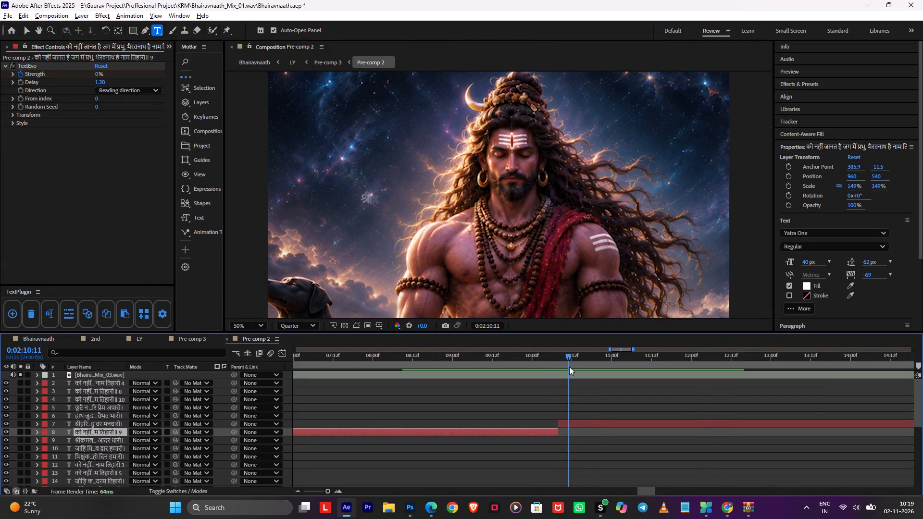
drag(569, 367, 564, 370)
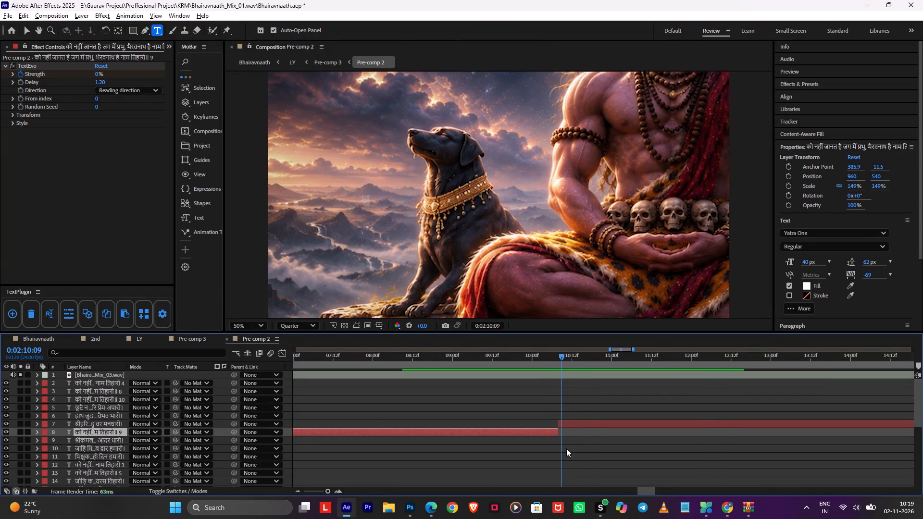
click(558, 432)
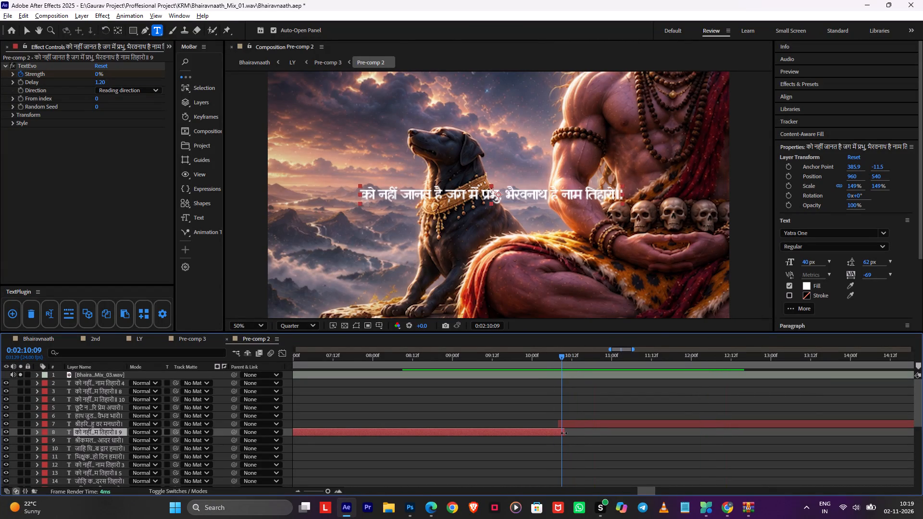
drag(566, 424, 573, 424)
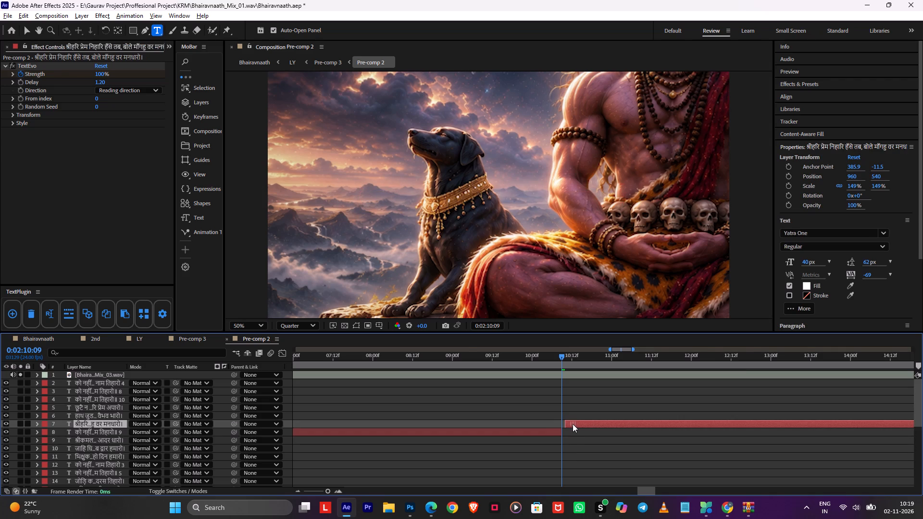
drag(573, 424, 573, 424)
alt+scroll(572, 427, up, 2)
key(space)
drag(536, 363, 538, 364)
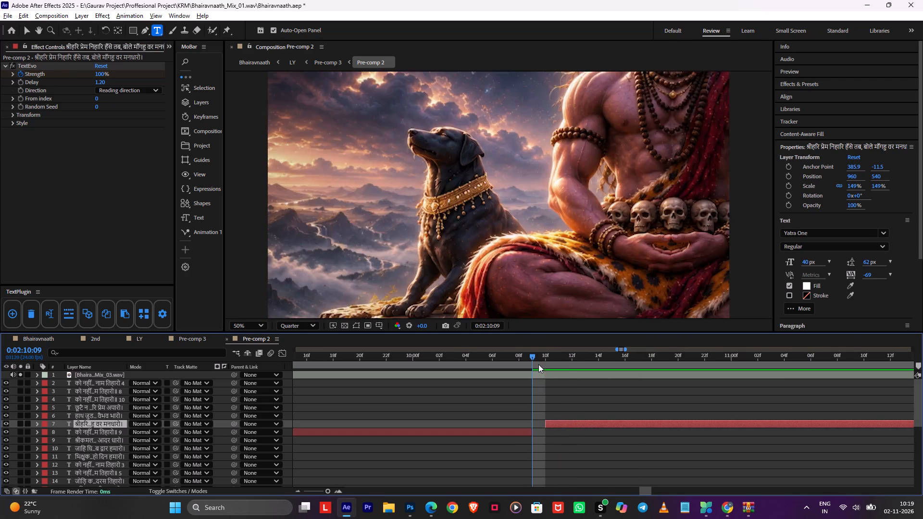
drag(538, 364, 541, 365)
drag(534, 432, 544, 436)
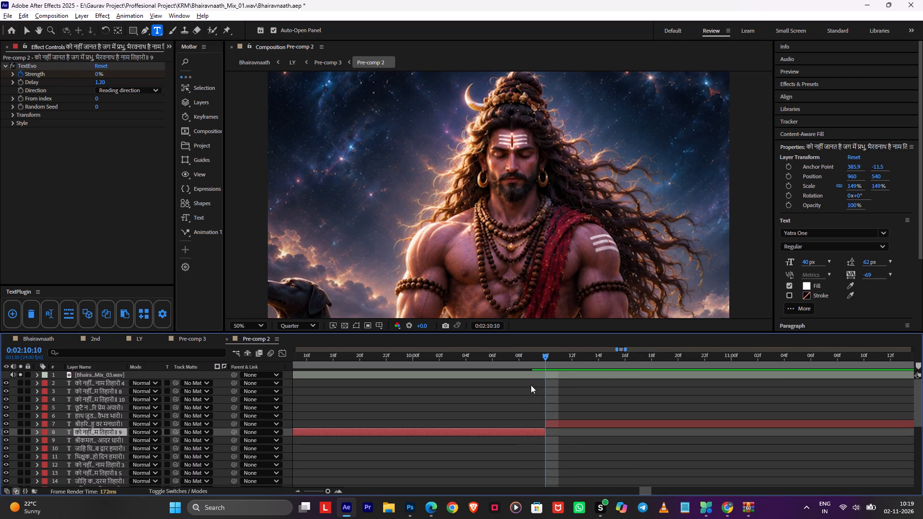
Play back across the transition from layer [8] to layer [7] to check the lyric against the song.
drag(522, 361, 330, 377)
key(space)
alt+scroll(415, 414, down, 2)
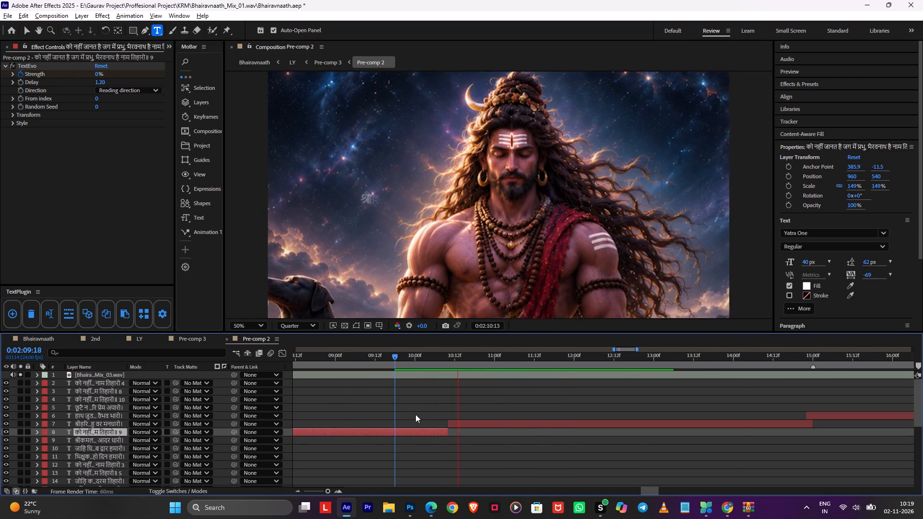
key(space)
alt+scroll(742, 425, down, 1)
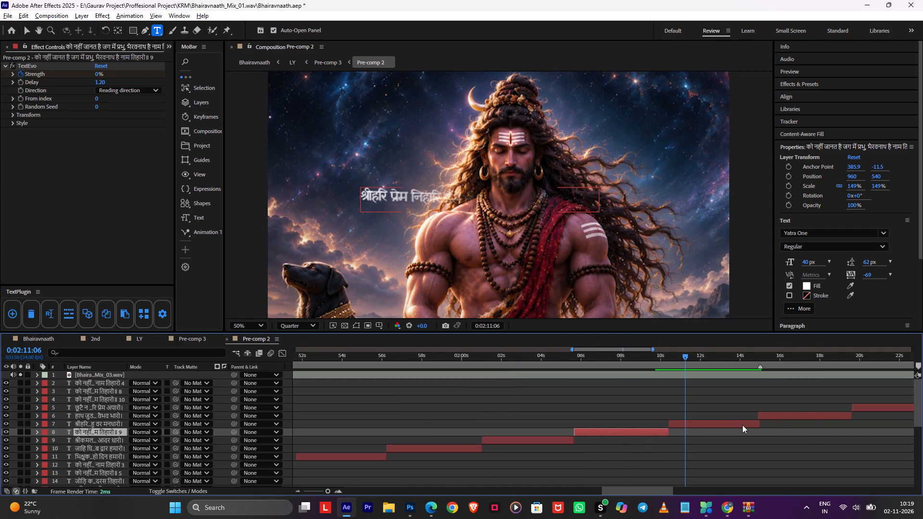
alt+scroll(742, 425, down, 1)
alt+scroll(784, 417, down, 1)
key(space)
key(space)
key(space)
Select layers [2] to [7] and shift them later together so that layer [7] starts at the marker at 0:02:15:00.
drag(778, 408, 644, 423)
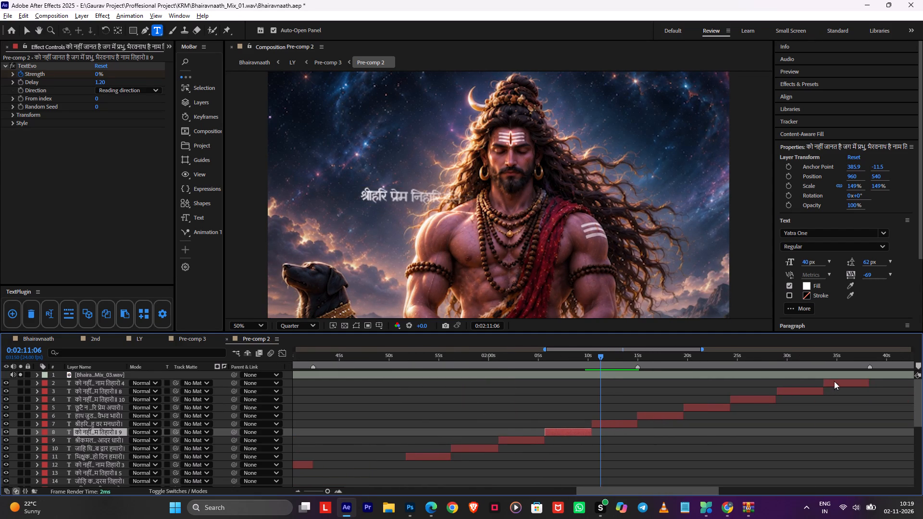
click(635, 423)
shift+click(829, 382)
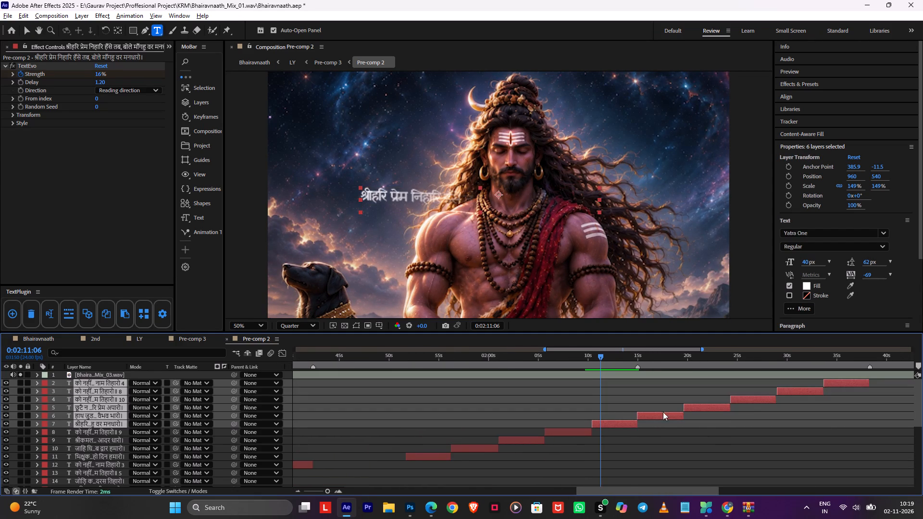
alt+scroll(606, 417, up, 2)
key(i)
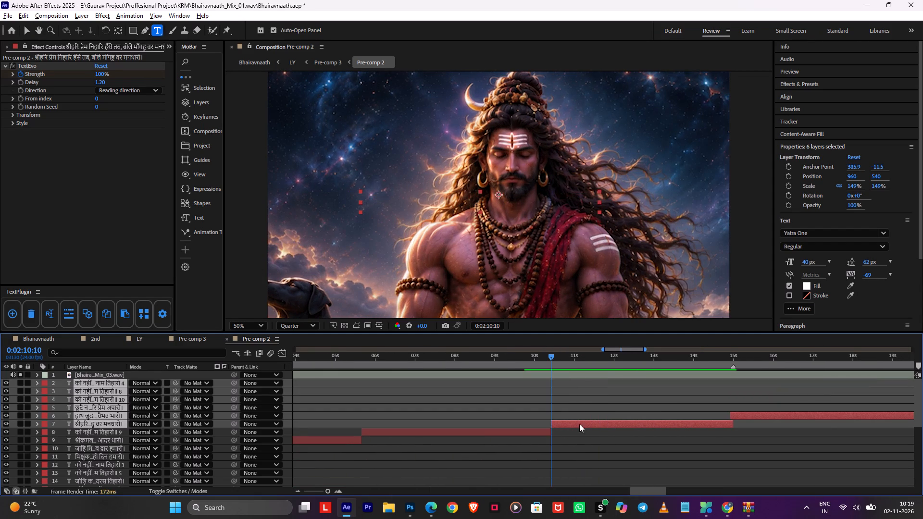
drag(570, 424, 745, 425)
click(599, 439)
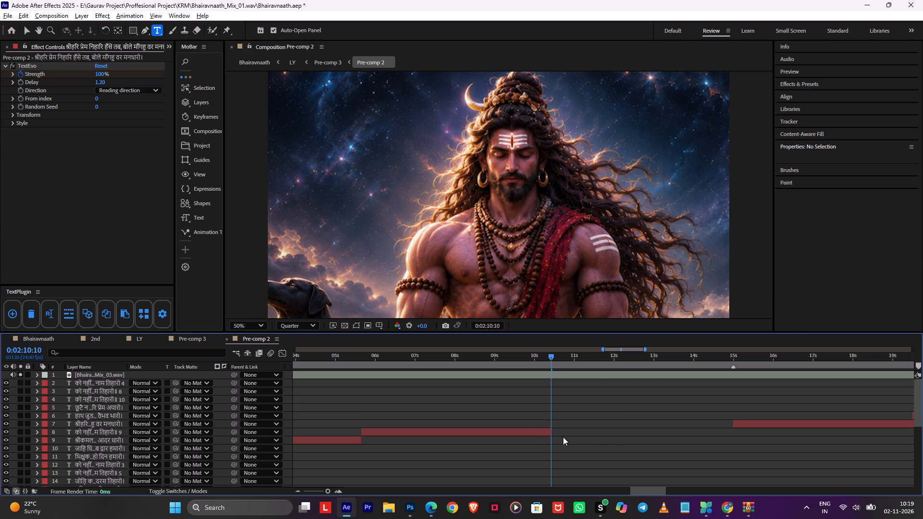
Duplicate the refrain layer [8] and move the copy so that it starts at 0:02:10:10.
click(531, 434)
key(ctrl+d)
key(bracketleft)
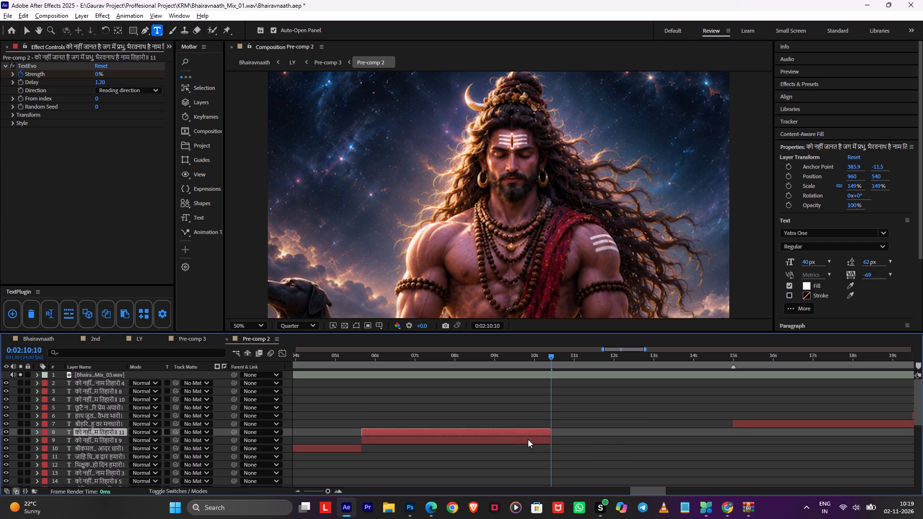
Play through the duplicated refrain layer and trim its end to the picture change at 0:02:15:00.
key(space)
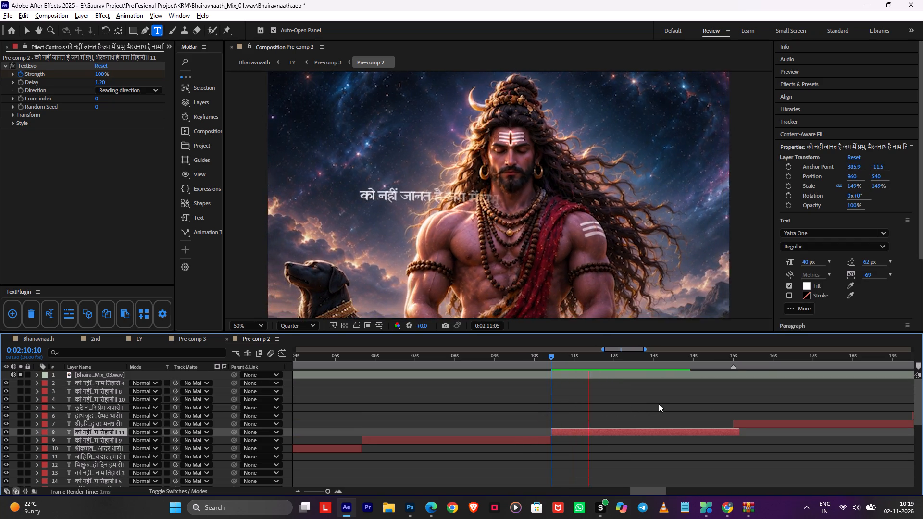
middle_drag(514, 403, 432, 403)
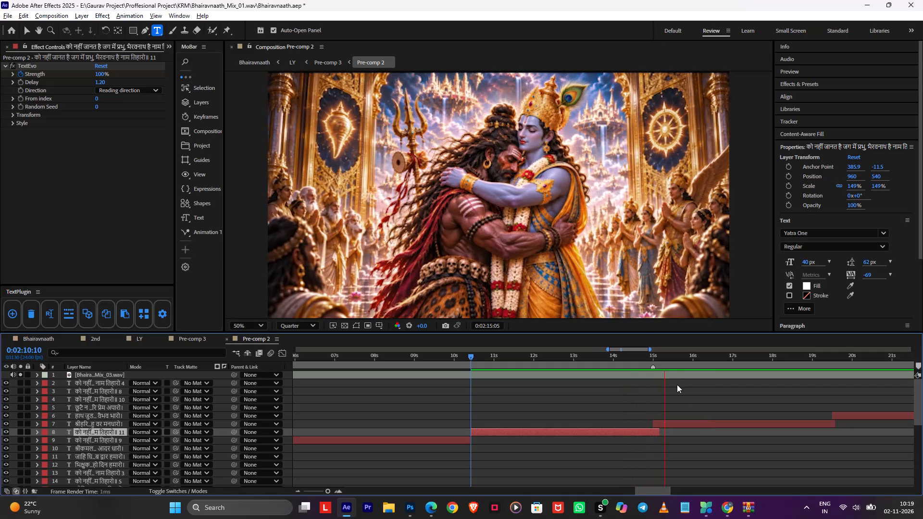
drag(660, 360, 649, 364)
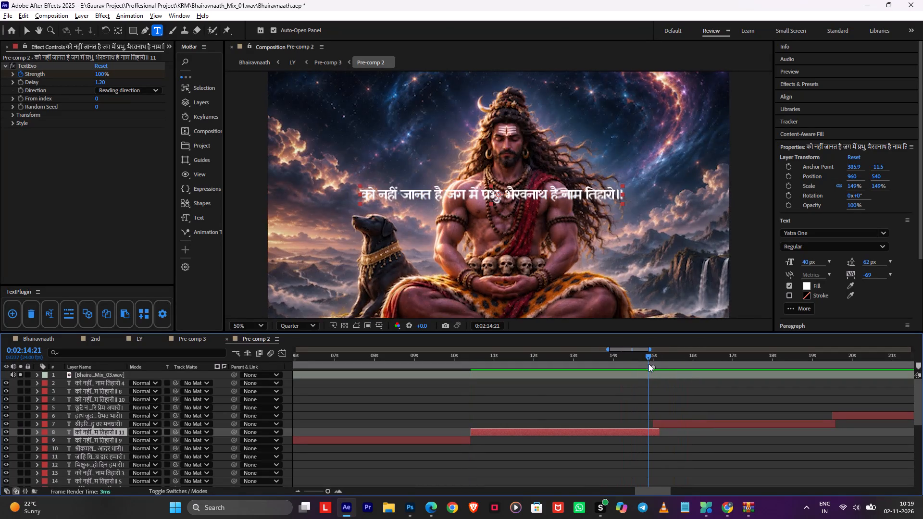
drag(649, 364, 651, 368)
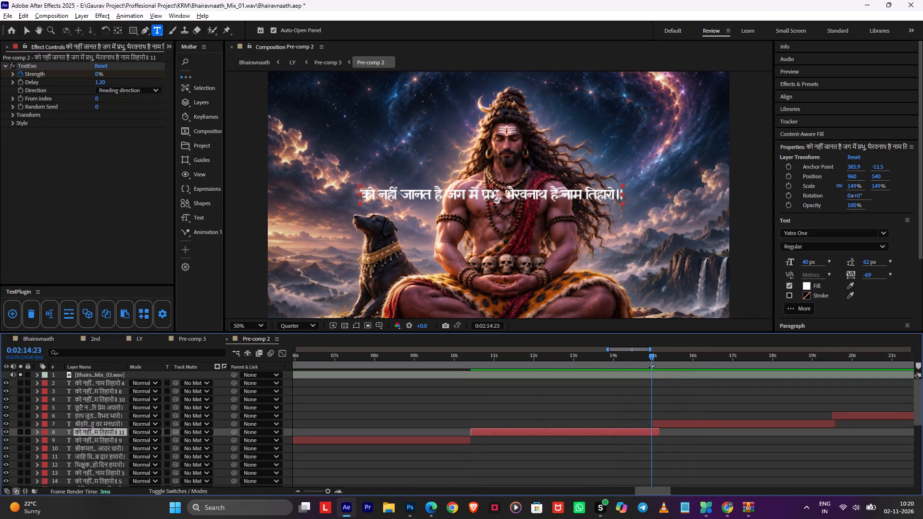
key(ctrl+Right)
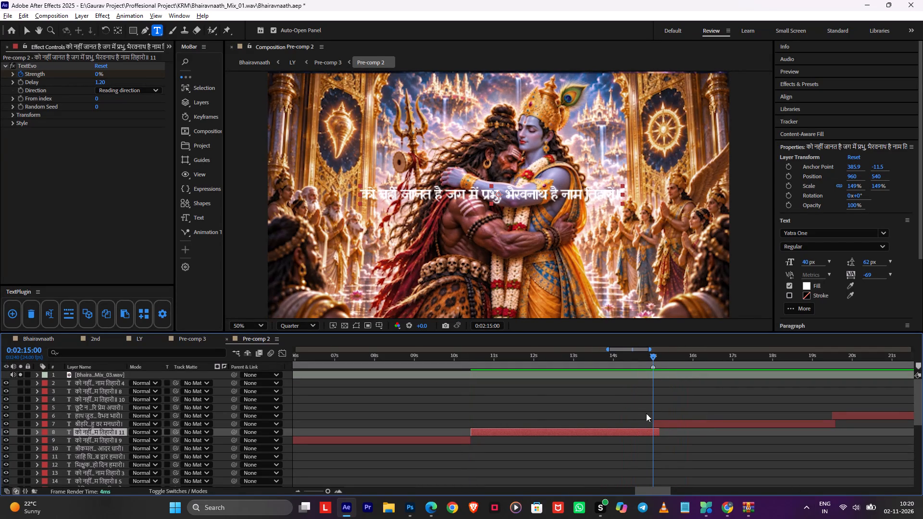
drag(662, 429, 654, 433)
alt+scroll(654, 433, up, 2)
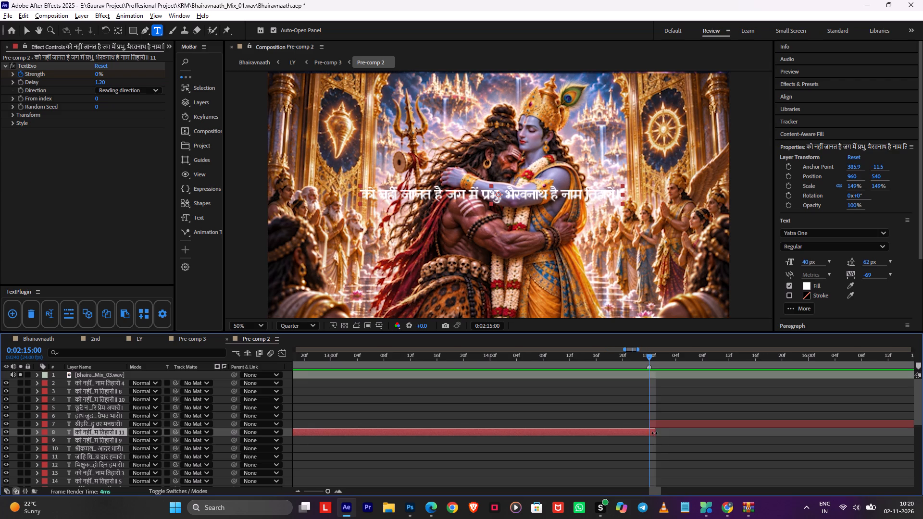
drag(659, 433, 653, 434)
alt+scroll(653, 434, down, 3)
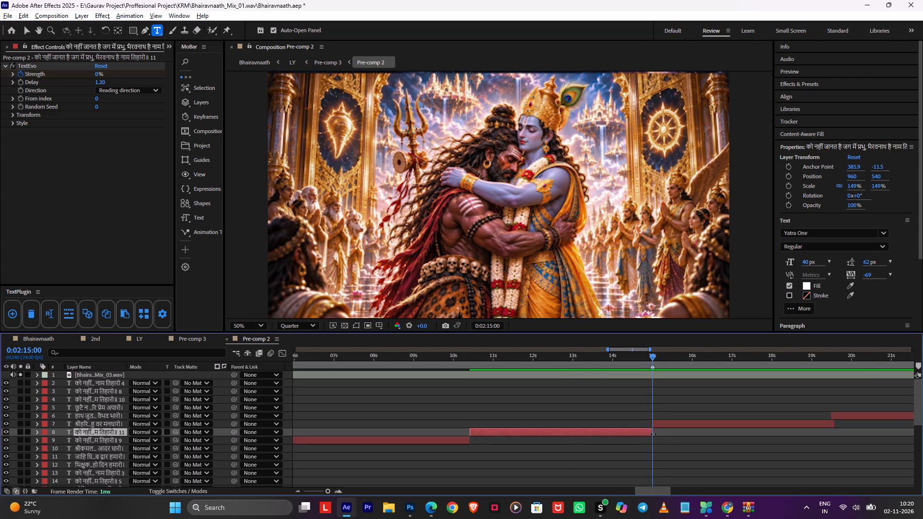
Play back the lyrics from 0:02:15:00 across the transition from layer [7] to layer [6] to check them against the song.
key(space)
key(space)
key(space)
key(space)
key(space)
key(space)
key(space)
drag(657, 438, 560, 458)
click(659, 449)
key(space)
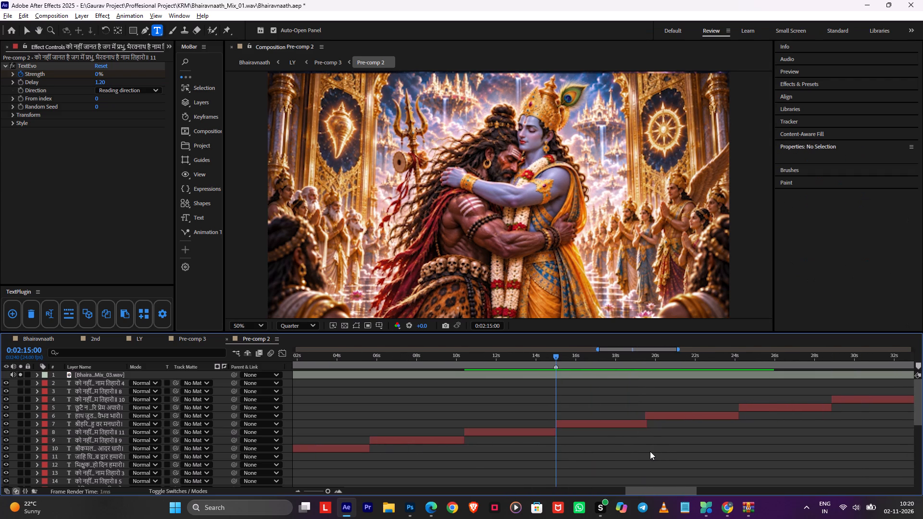
middle_drag(640, 424, 586, 427)
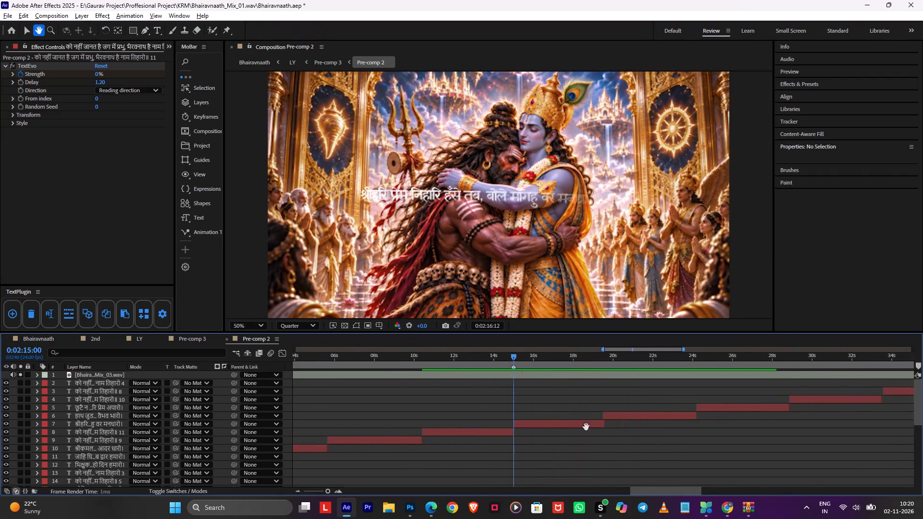
middle_drag(586, 427, 563, 427)
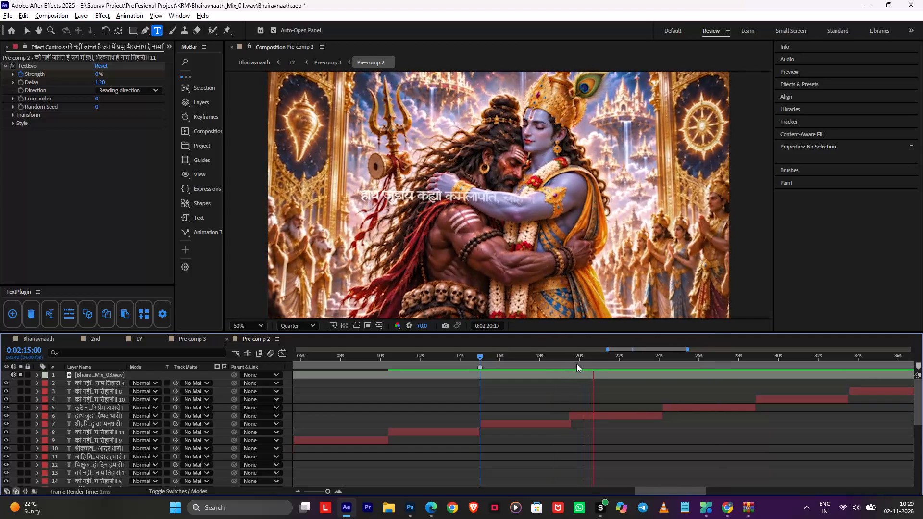
click(576, 363)
key(space)
click(572, 358)
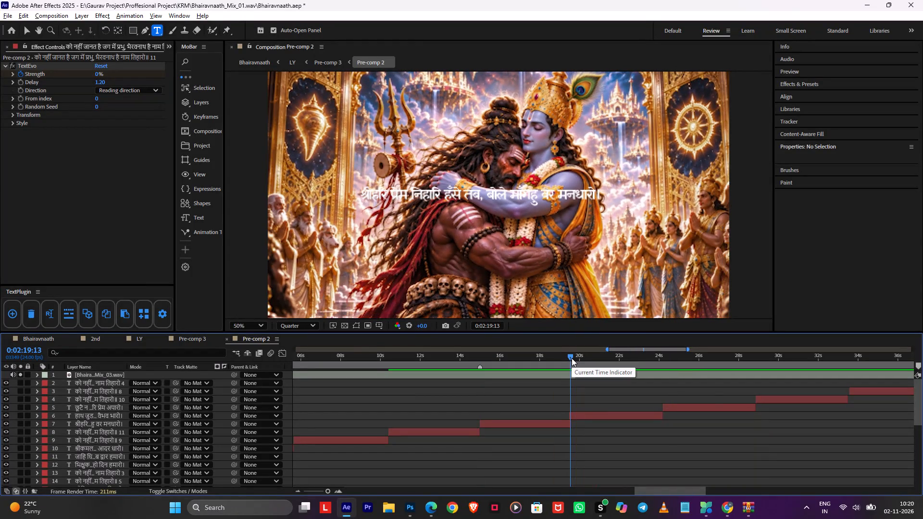
key(space)
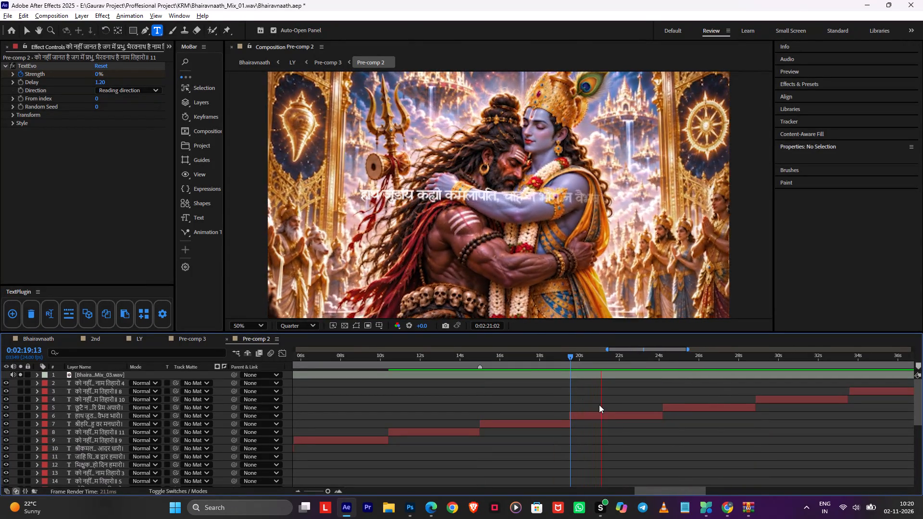
Move layer [5] so that it starts at 0:02:24:10 and extend the end of layer [6] to meet it.
middle_drag(599, 405, 453, 410)
alt+scroll(529, 414, up, 1)
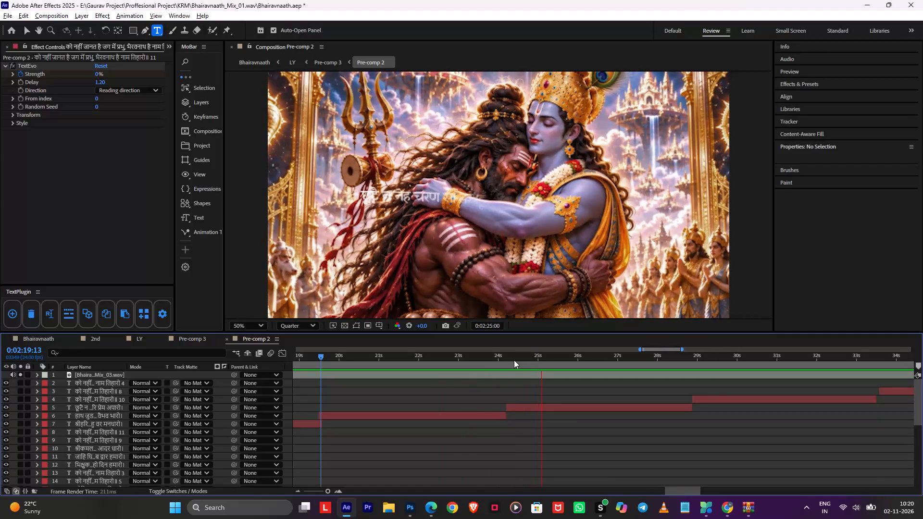
click(514, 360)
click(514, 360)
key(space)
click(514, 360)
drag(520, 407, 524, 409)
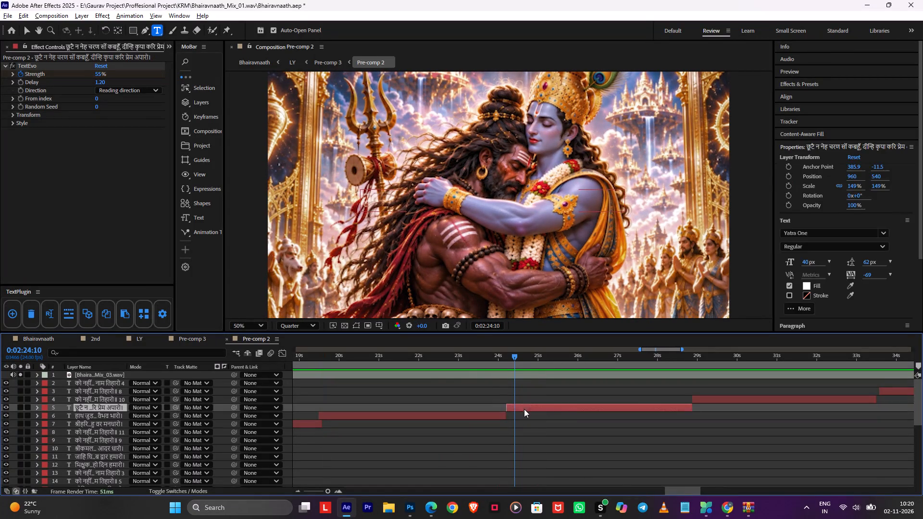
drag(524, 409, 531, 410)
drag(507, 415, 513, 419)
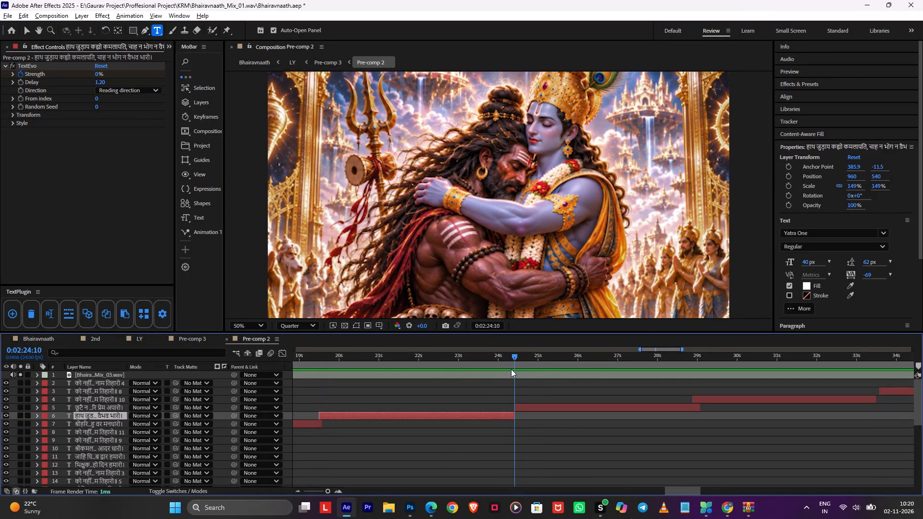
Play through layer [5], move refrain layer [4] to start at 0:02:29:03, and extend layer [5] up to it.
drag(509, 364, 495, 363)
key(space)
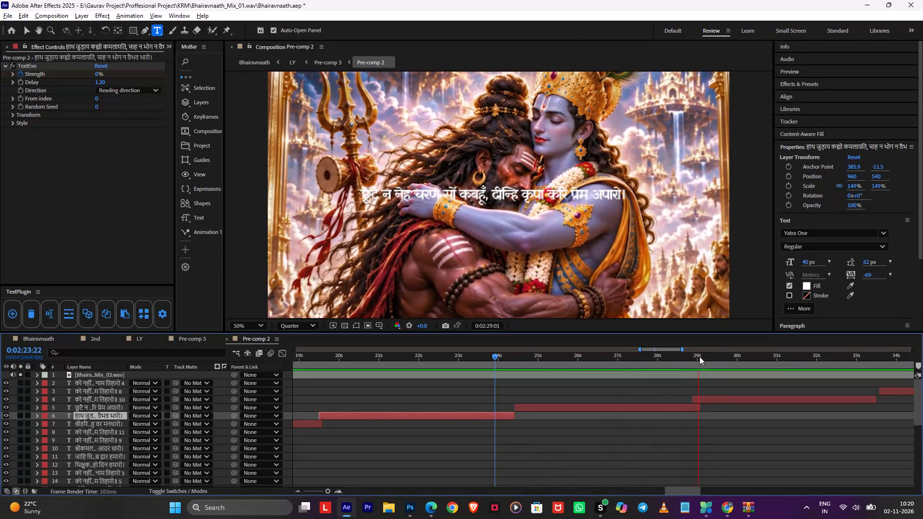
drag(698, 356, 702, 361)
key(space)
click(699, 357)
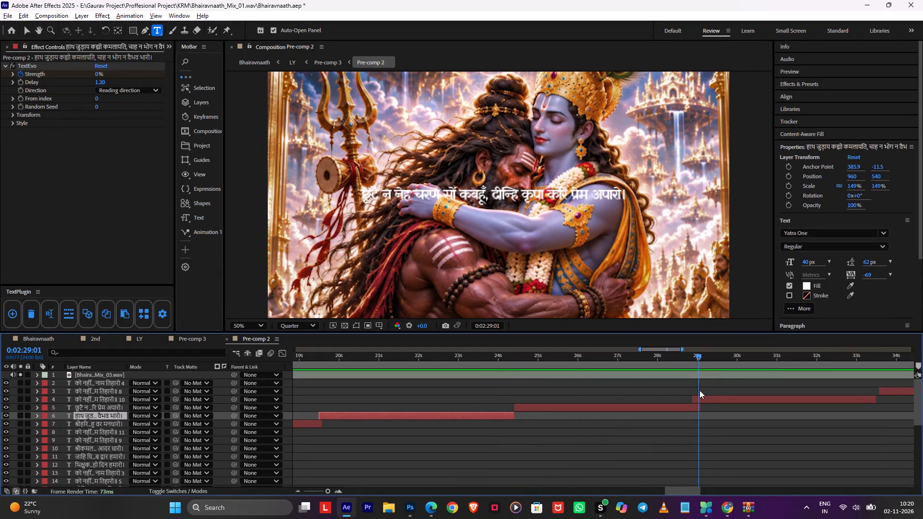
alt+scroll(700, 403, up, 4)
drag(693, 359, 697, 363)
drag(697, 401, 698, 402)
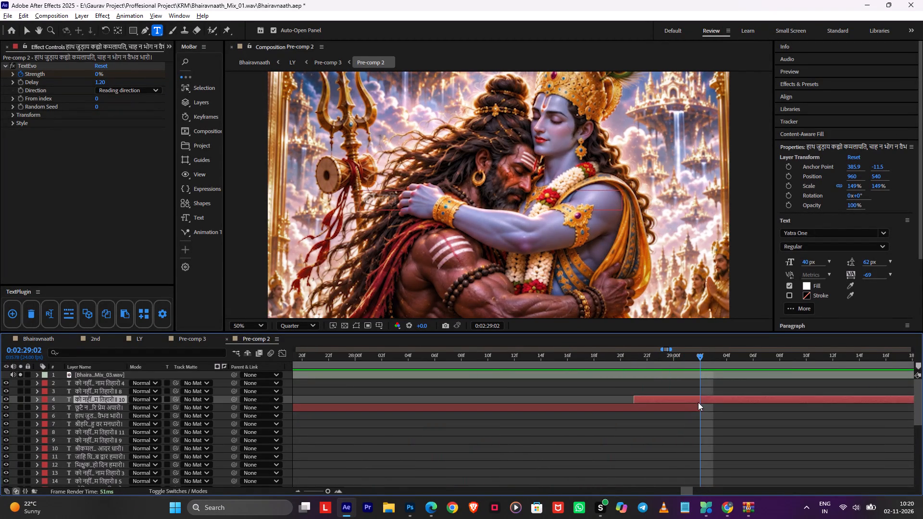
drag(698, 402, 773, 403)
drag(700, 407, 705, 408)
click(705, 408)
drag(704, 408, 711, 408)
drag(702, 409, 710, 409)
Check the picture change and shift layer [5]'s end and layer [4] one frame later, to 0:02:29:04.
key(space)
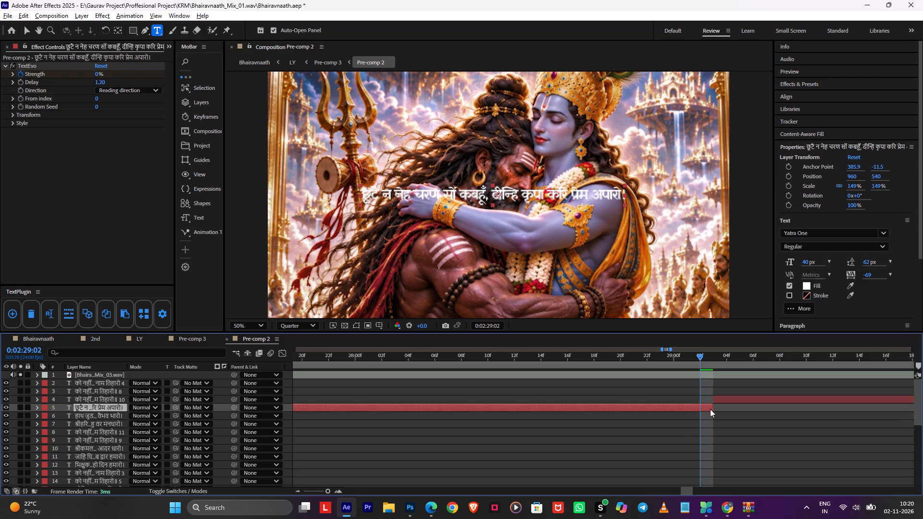
click(714, 360)
key(space)
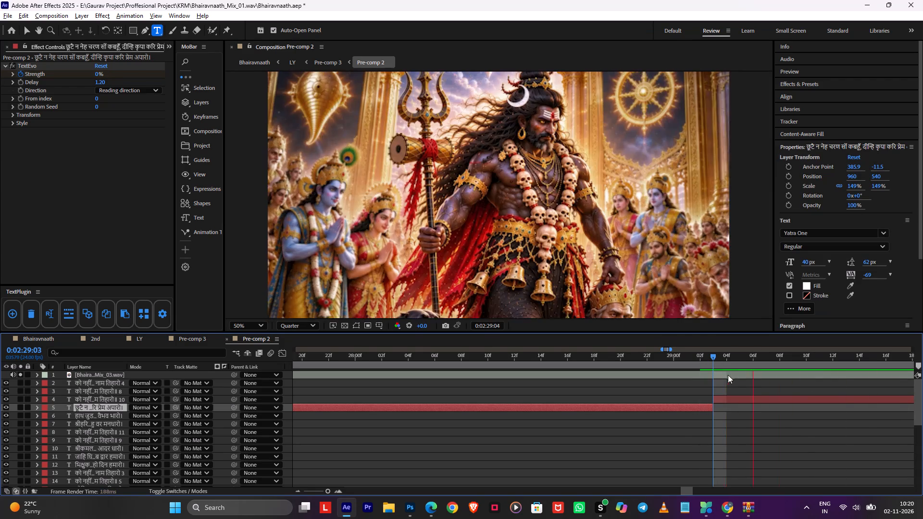
drag(719, 360, 716, 367)
drag(715, 410, 724, 410)
drag(726, 401, 736, 402)
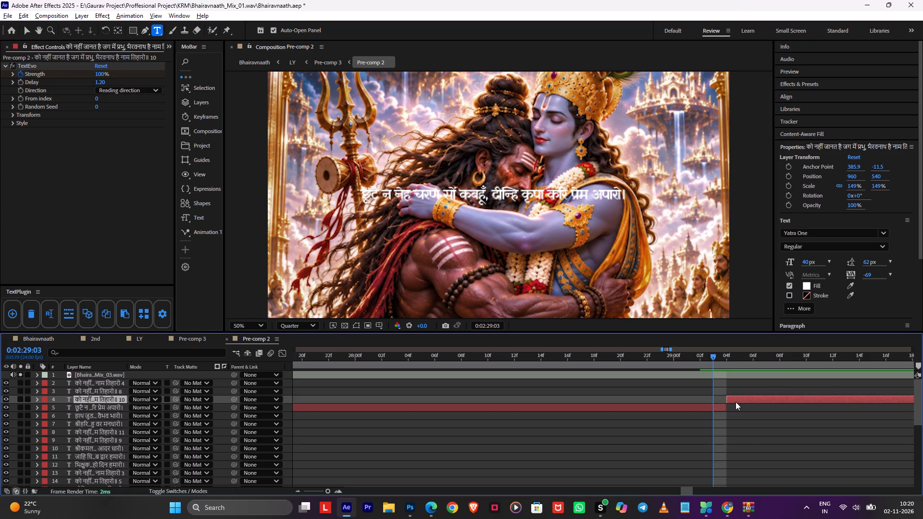
Play through refrain layers [4] and [3] into layer [2] to check the repeats against the song and pictures.
key(space)
key(space)
alt+scroll(743, 406, down, 2)
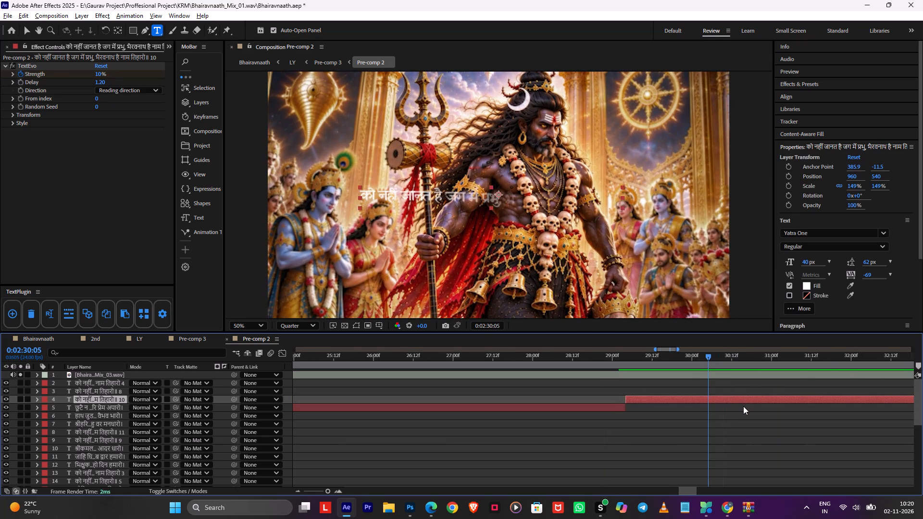
key(space)
alt+scroll(743, 406, down, 3)
key(space)
key(space)
key(space)
drag(766, 416, 633, 438)
alt+scroll(635, 435, up, 1)
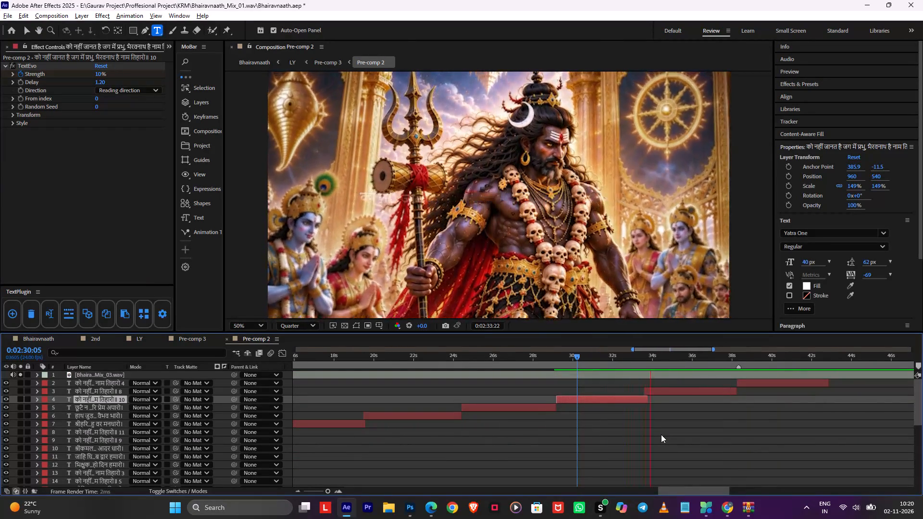
drag(648, 356, 635, 358)
key(space)
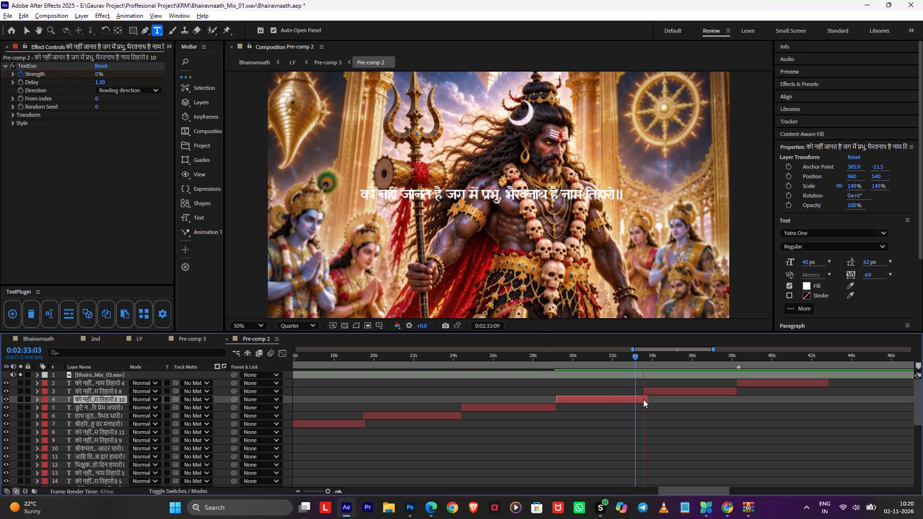
middle_drag(709, 412, 706, 413)
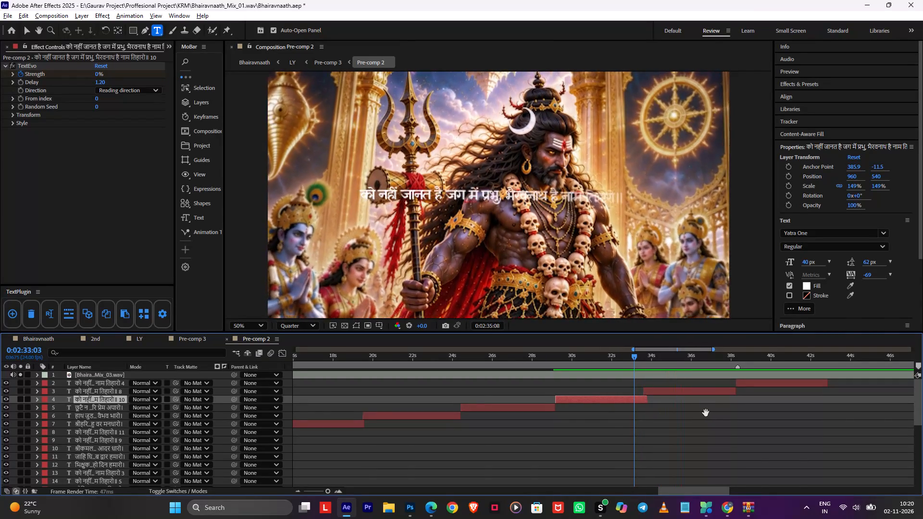
middle_drag(706, 413, 571, 437)
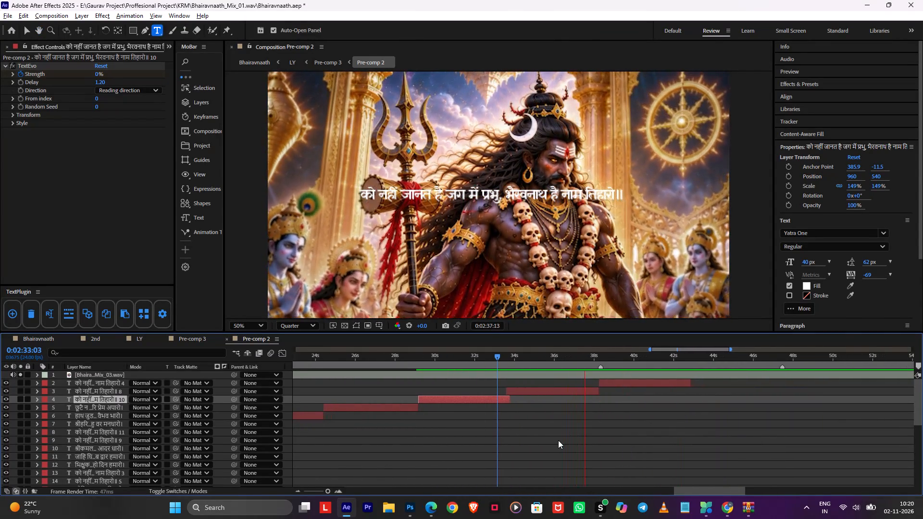
key(space)
Delete the surplus refrain layer [2] that starts after layer [3], then save the project.
click(607, 383)
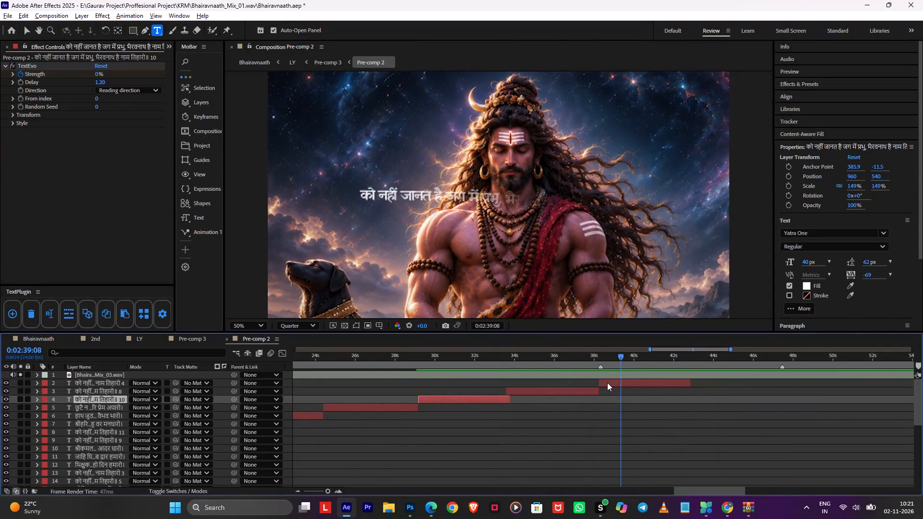
key(Delete)
key(space)
alt+scroll(609, 386, down, 2)
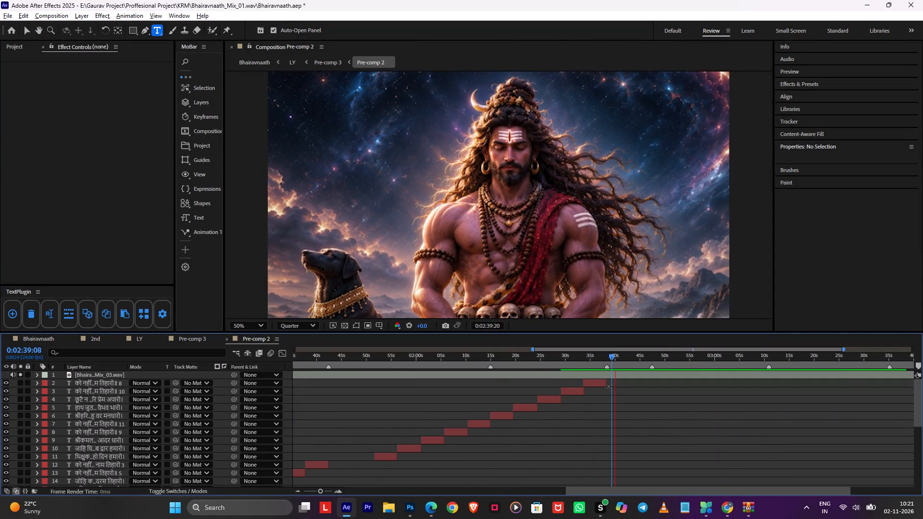
key(ctrl+s)
Play on to the picture change at 0:02:47:11, then duplicate lyric layers [2] to [11] and group the copies above the originals.
drag(634, 365, 639, 367)
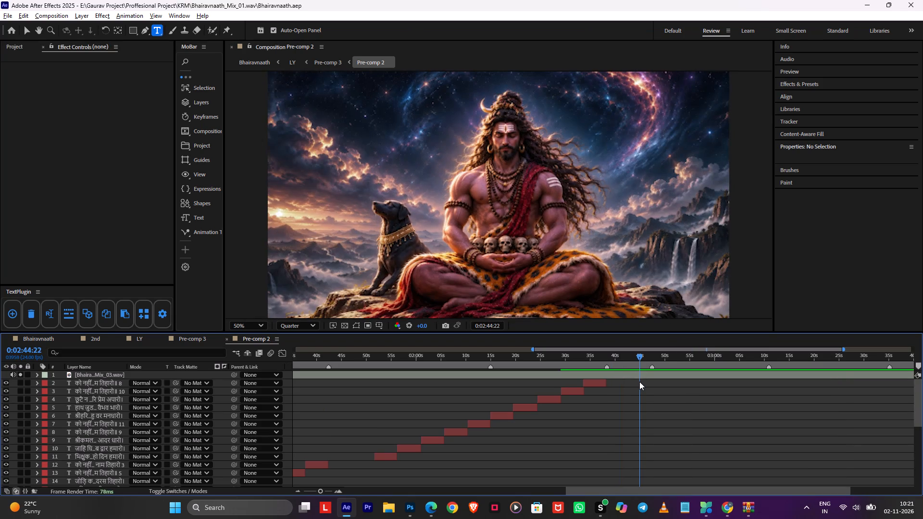
key(space)
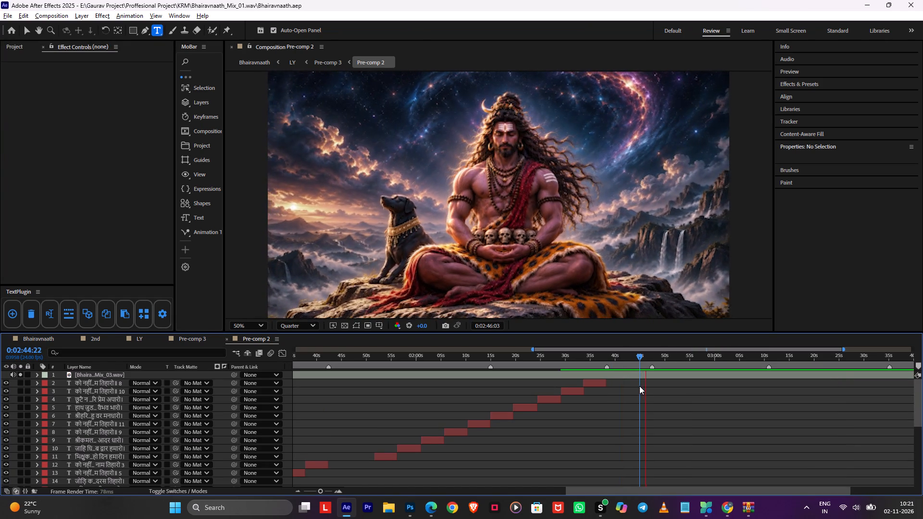
click(657, 356)
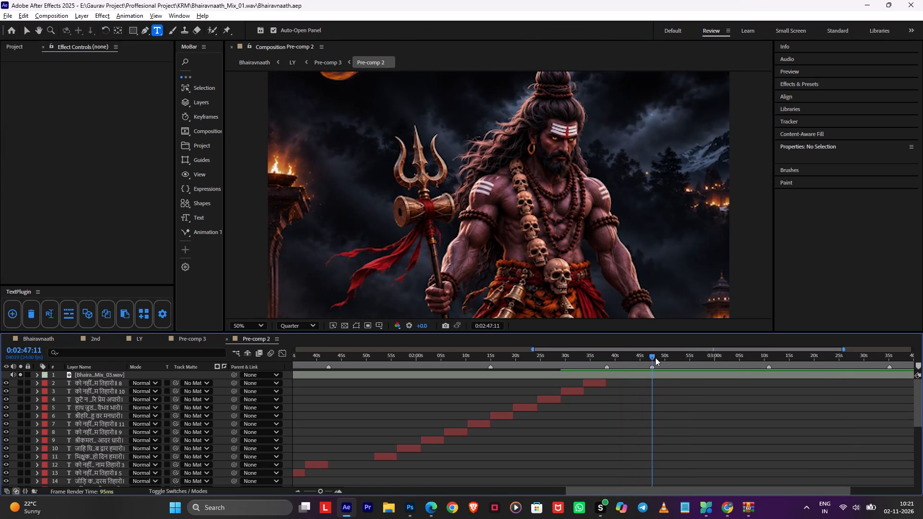
key(space)
click(654, 358)
click(379, 455)
shift+click(587, 381)
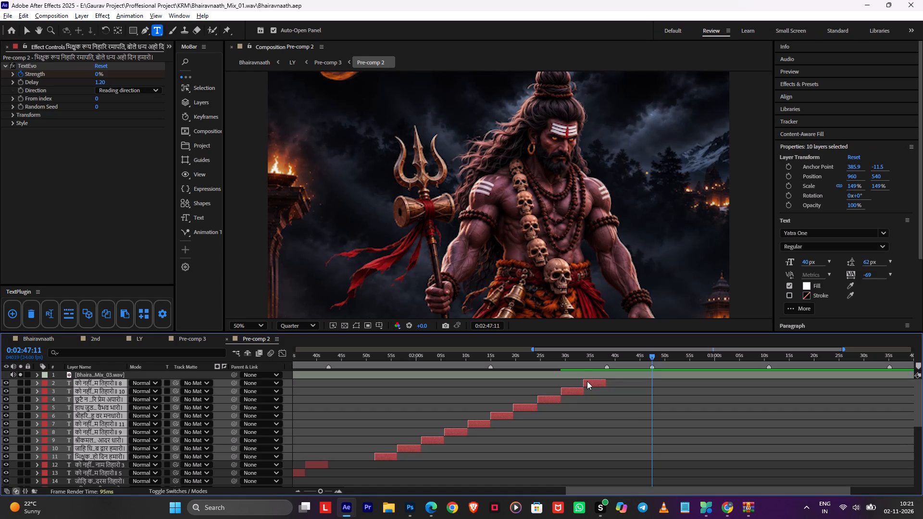
key(ctrl+d)
drag(100, 383, 100, 385)
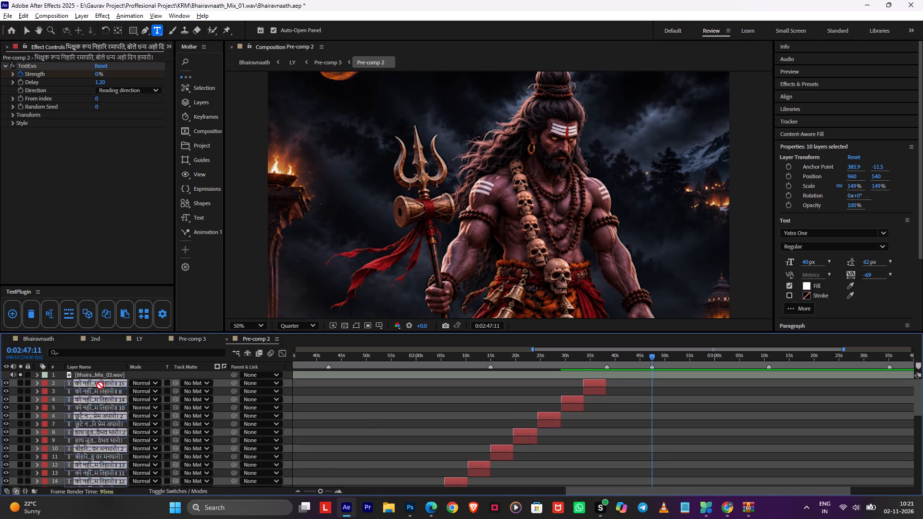
drag(100, 385, 100, 391)
drag(389, 455, 658, 457)
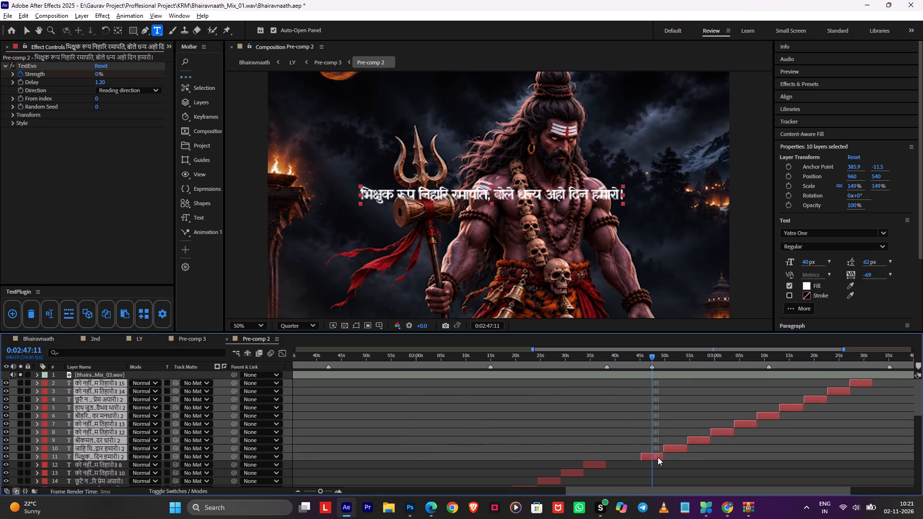
drag(658, 457, 663, 457)
alt+scroll(672, 430, down, 2)
alt+scroll(672, 430, up, 1)
alt+scroll(672, 430, down, 1)
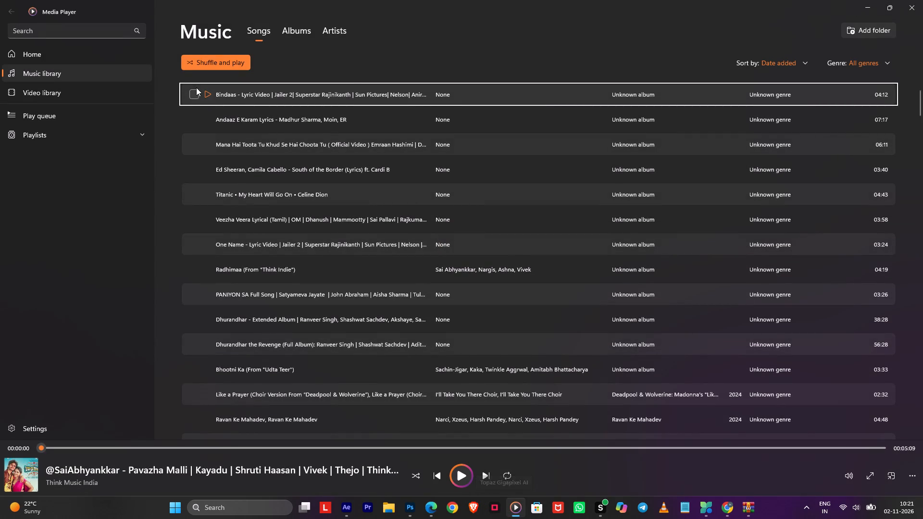
click(209, 94)
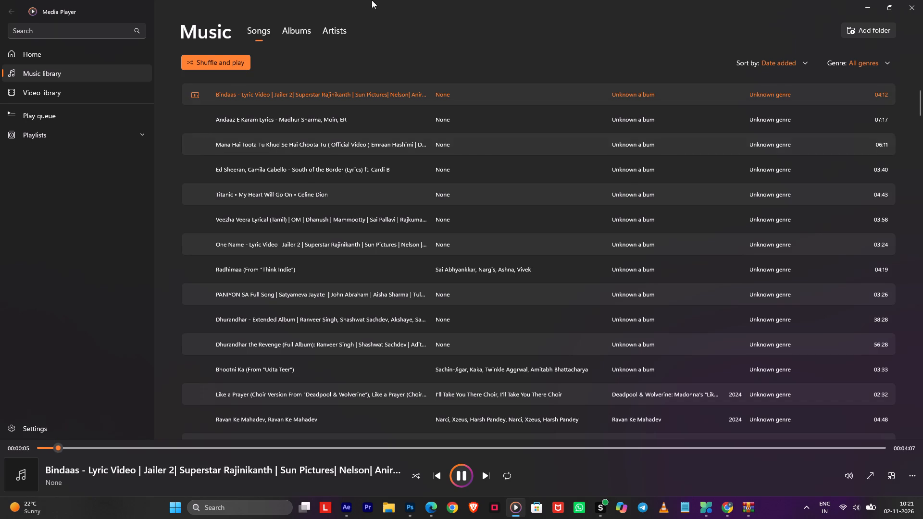
Skip Media Player to the next song in the library.
click(858, 3)
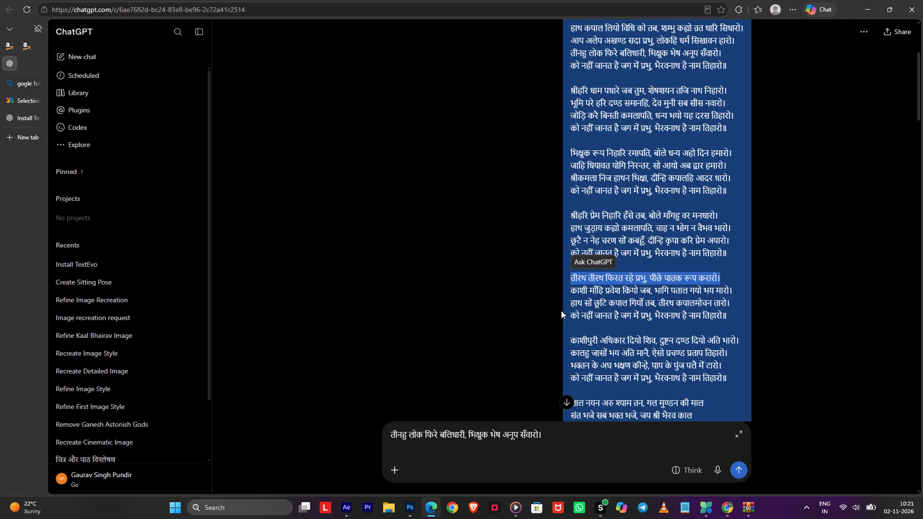
click(519, 508)
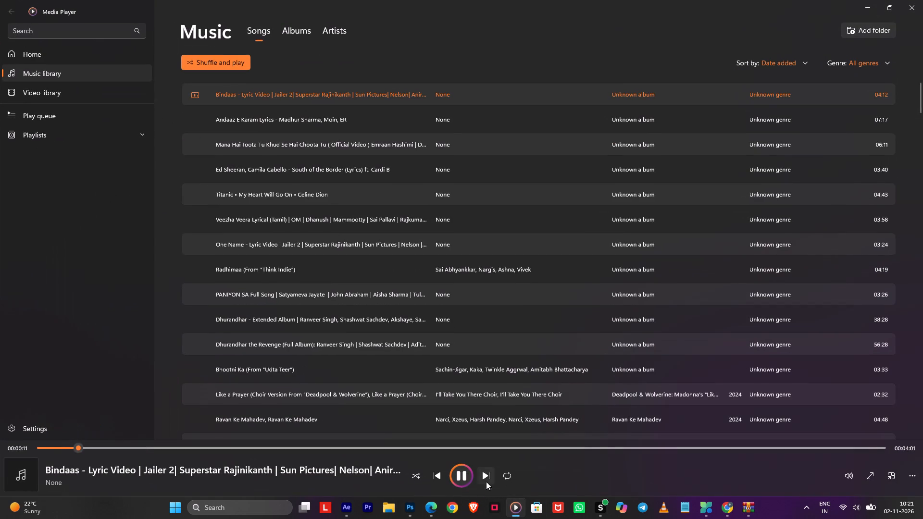
click(486, 476)
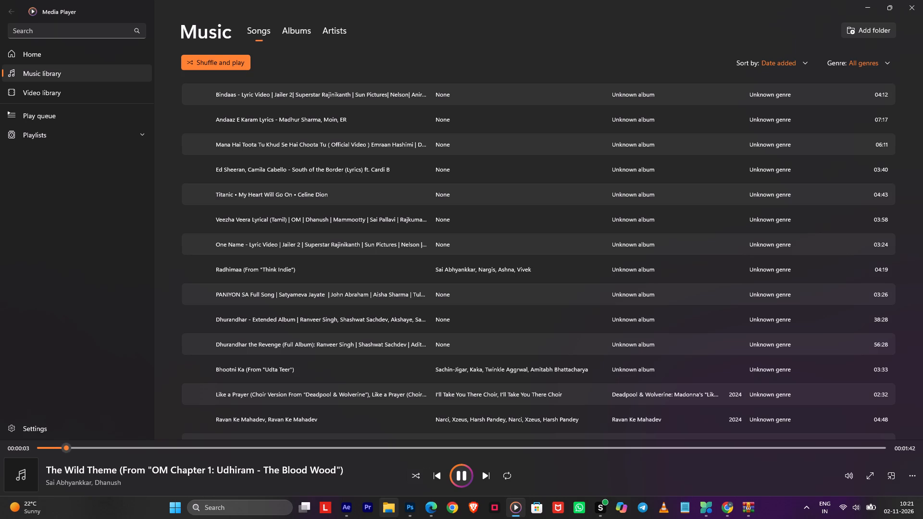
Recopy the line "तीरथ तीरथ फिरत रहे प्रभु, पीछे पातक रूप करारो।" from Edge and replace the text of layer [11] in After Effects.
click(350, 507)
key(space)
key(space)
double_click(627, 407)
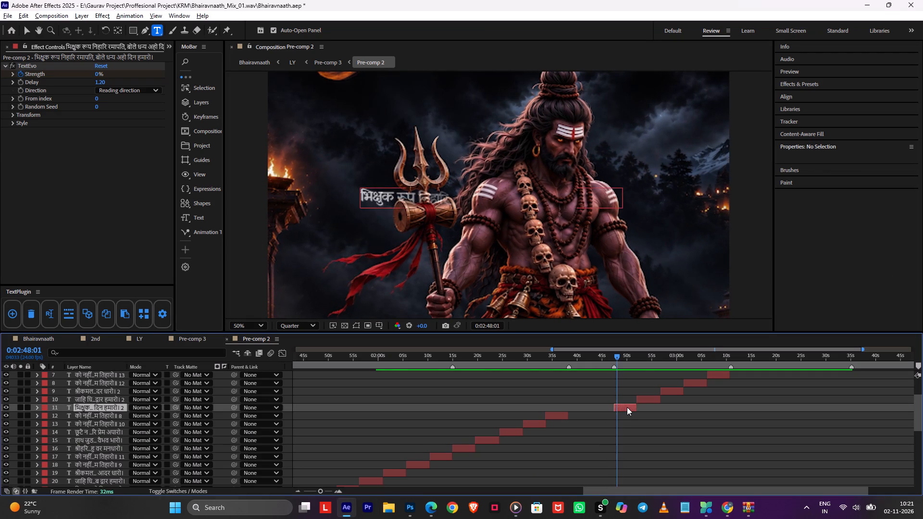
key(alt+Tab)
key(alt+Tab)
key(alt+Tab)
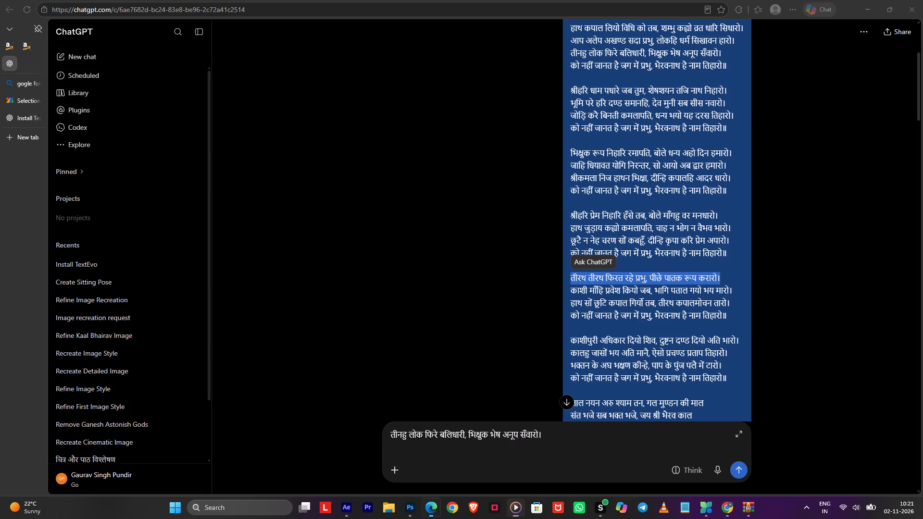
key(ctrl+c)
key(alt+Tab)
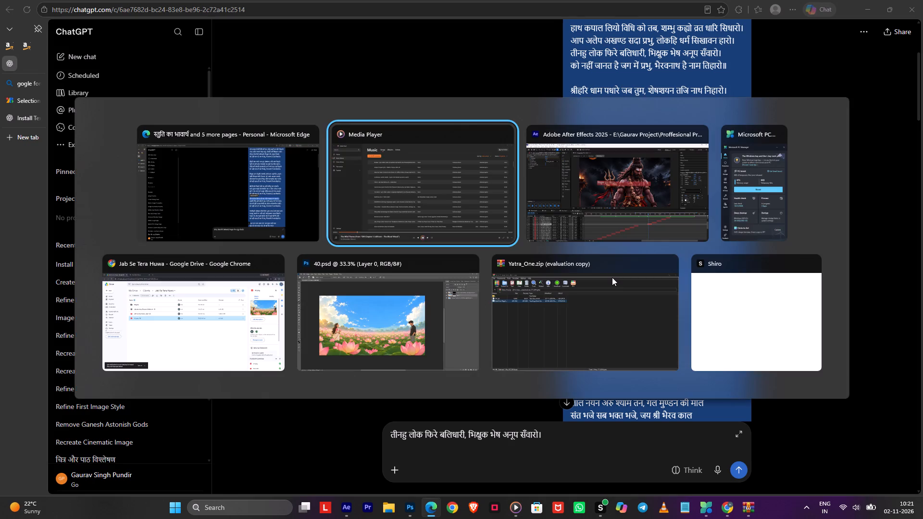
key(alt+Tab)
key(ctrl+v)
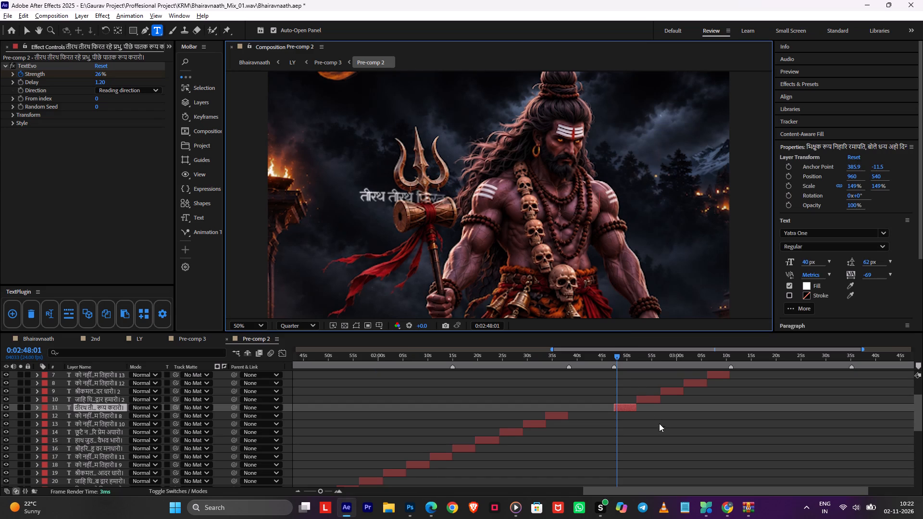
click(660, 425)
Play the composition from 0:02:45:15 into the start of layer [11] to check the new line against the song.
click(605, 362)
key(space)
alt+scroll(626, 404, down, 1)
alt+scroll(626, 404, up, 2)
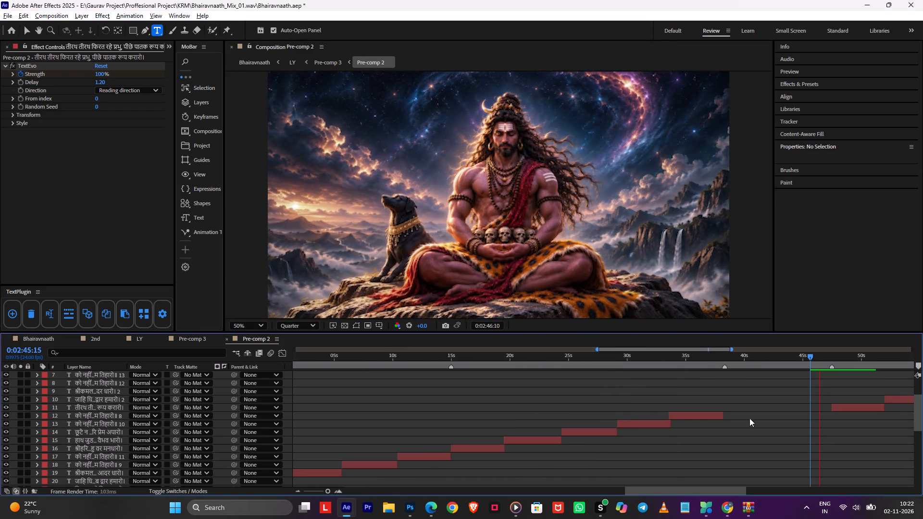
scroll(790, 408, up, 1)
middle_drag(787, 409, 519, 422)
key(space)
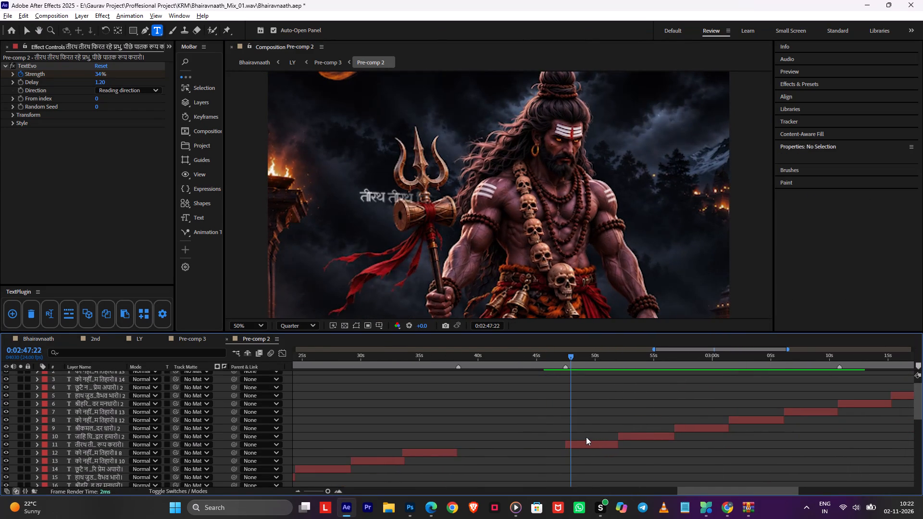
Open the text of layer [11] for editing and select its first word, तीरथ.
double_click(578, 442)
scroll(372, 207, up, 2)
middle_drag(316, 215, 757, 221)
drag(484, 206, 443, 206)
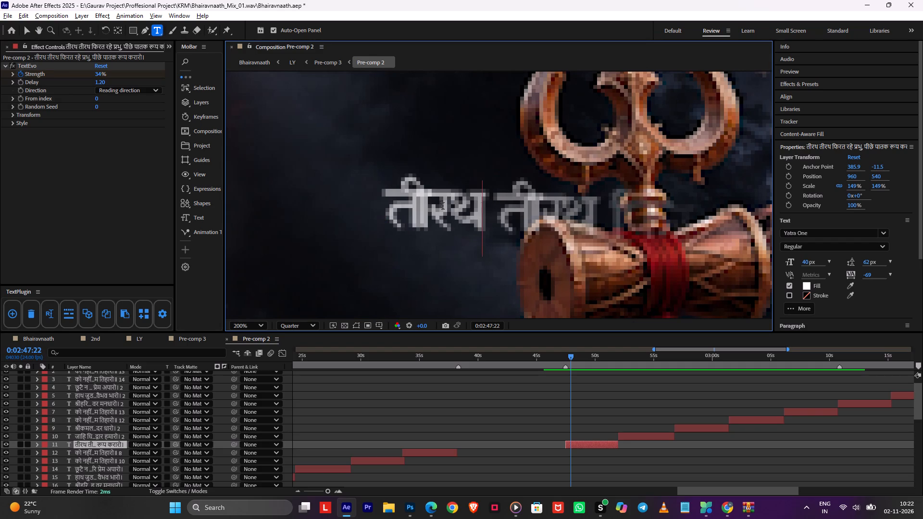
drag(443, 206, 339, 205)
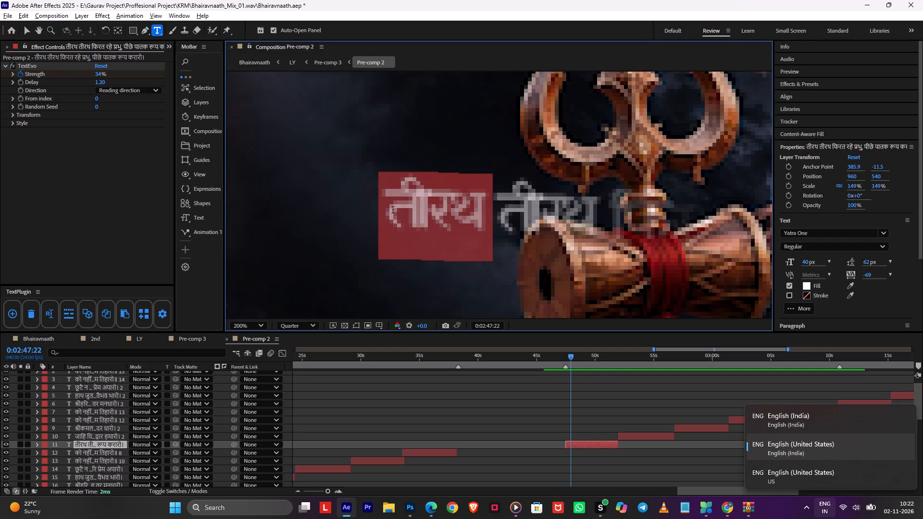
In a new Edge tab, search for "google hind keyboard" and open Google's Hindi input tools try-out page.
key(alt+Tab)
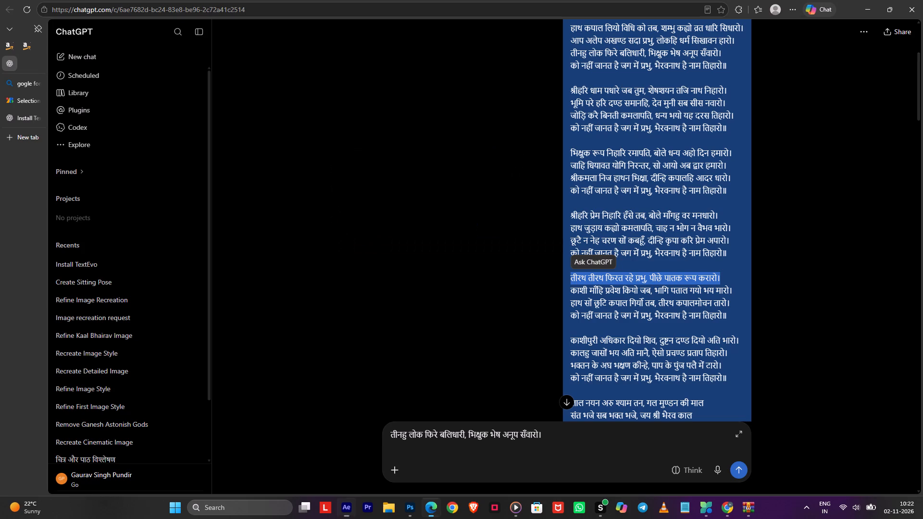
click(22, 133)
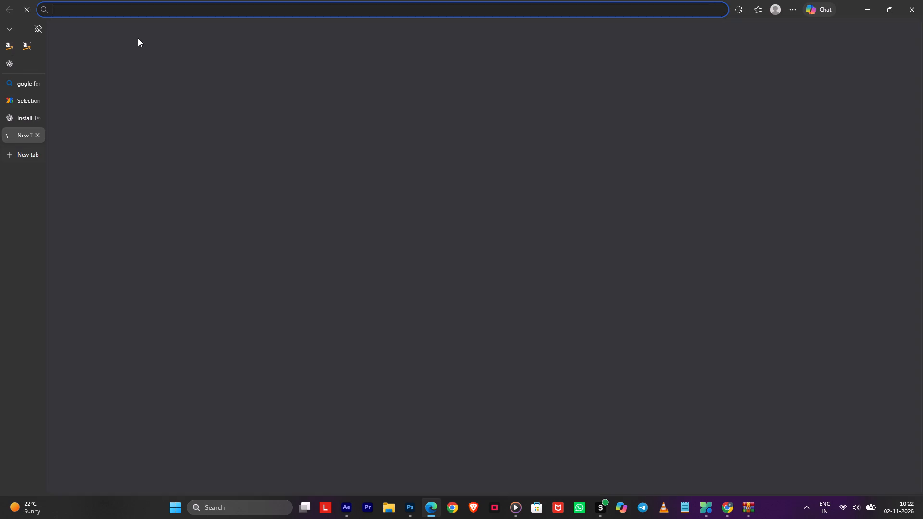
text(google hind)
key(space)
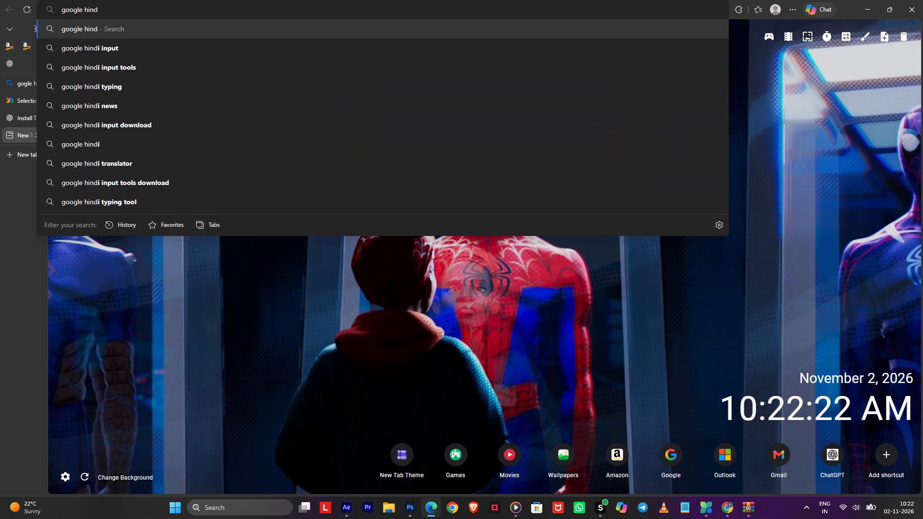
text(keyboard)
key(Return)
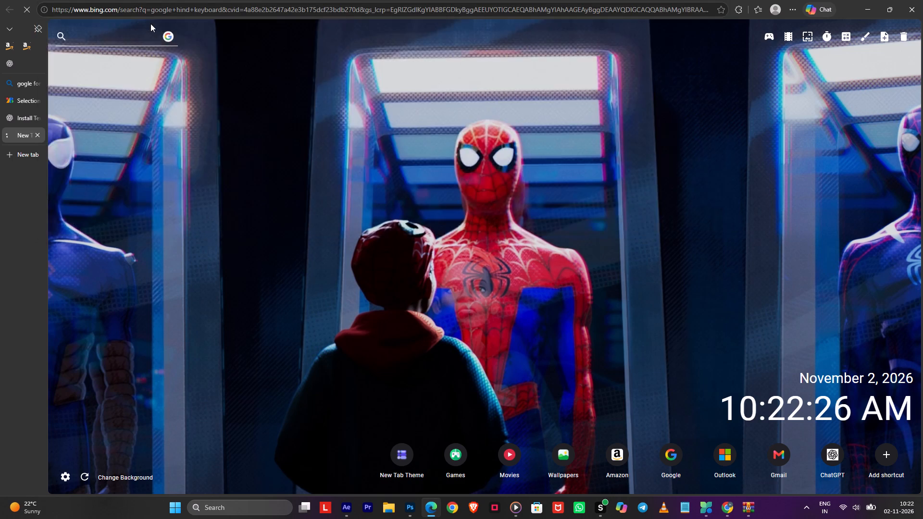
click(165, 368)
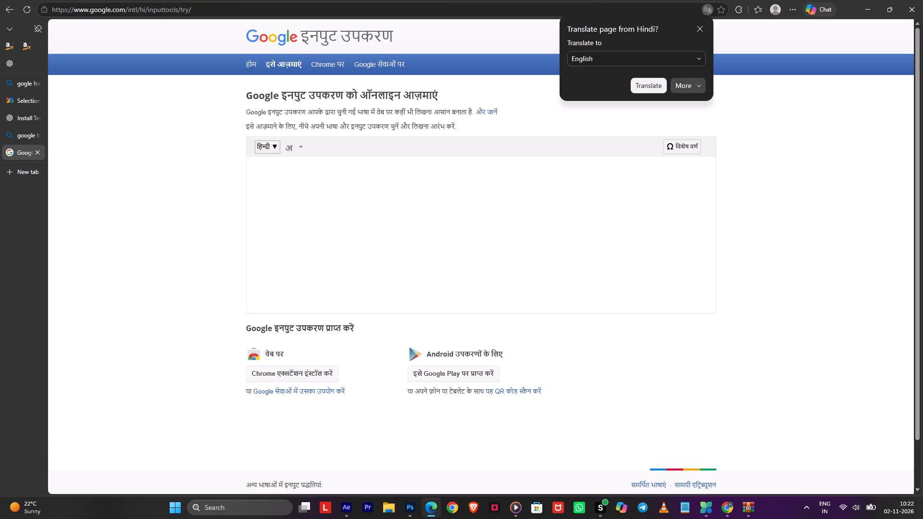
click(502, 197)
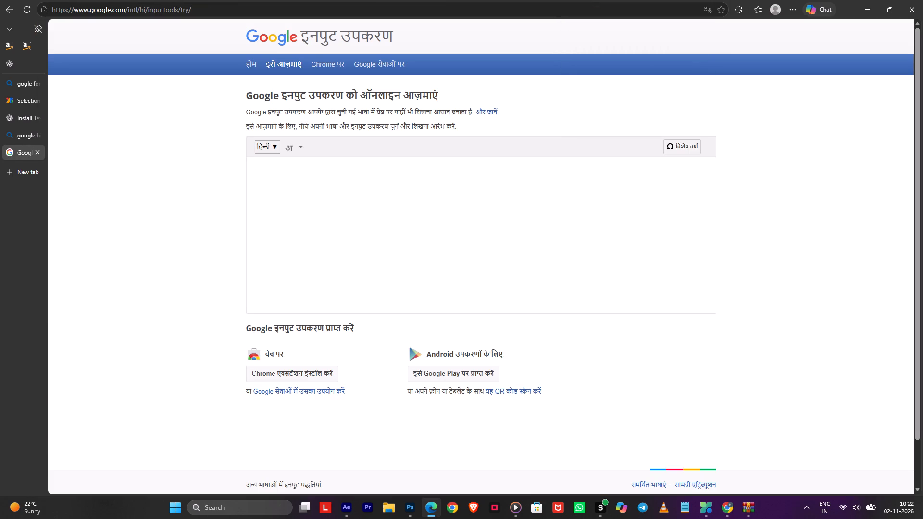
click(243, 251)
Look through the remaining search results for other Hindi typing tools, then return to the Google input tools page.
click(18, 133)
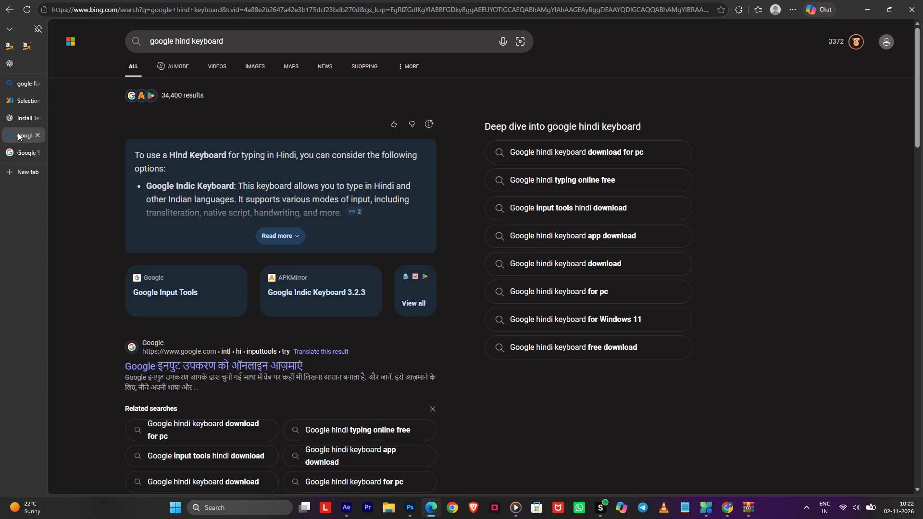
scroll(202, 279, down, 5)
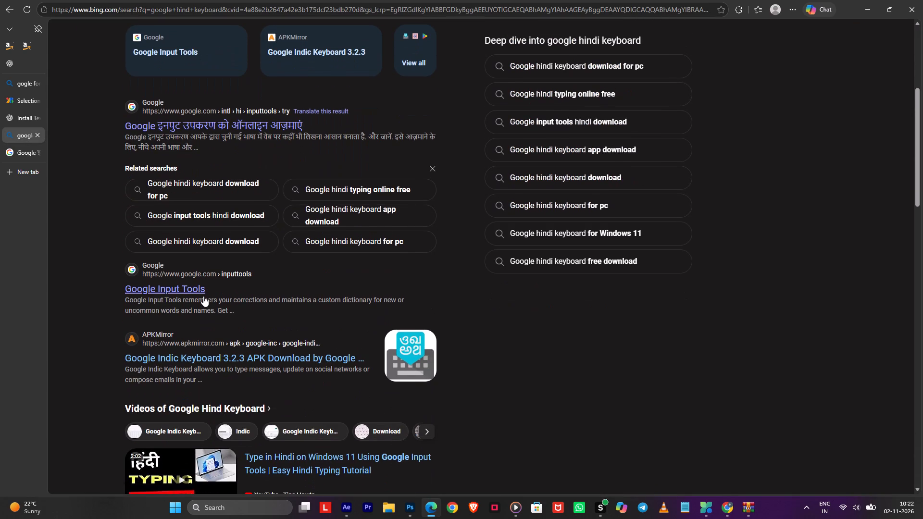
scroll(201, 295, down, 9)
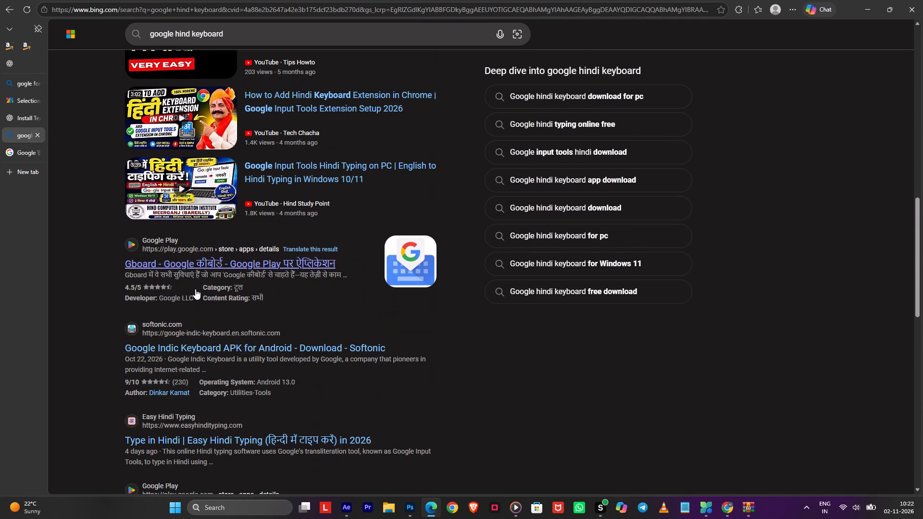
scroll(189, 285, up, 15)
click(8, 152)
Transliterate "shrirath" into Hindi on the input page, correct the spelling to श्रीरथ and copy the word.
click(271, 187)
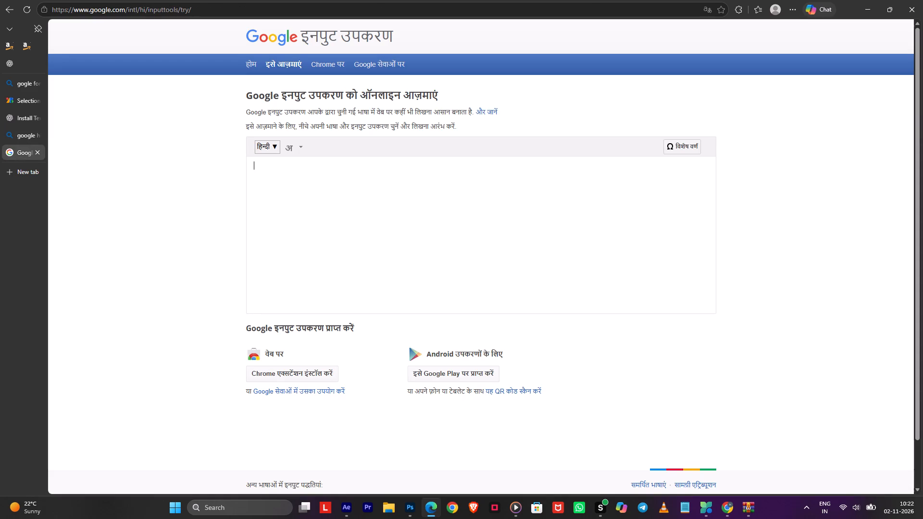
text(shrirath)
key(Return)
scroll(254, 194, up, 3)
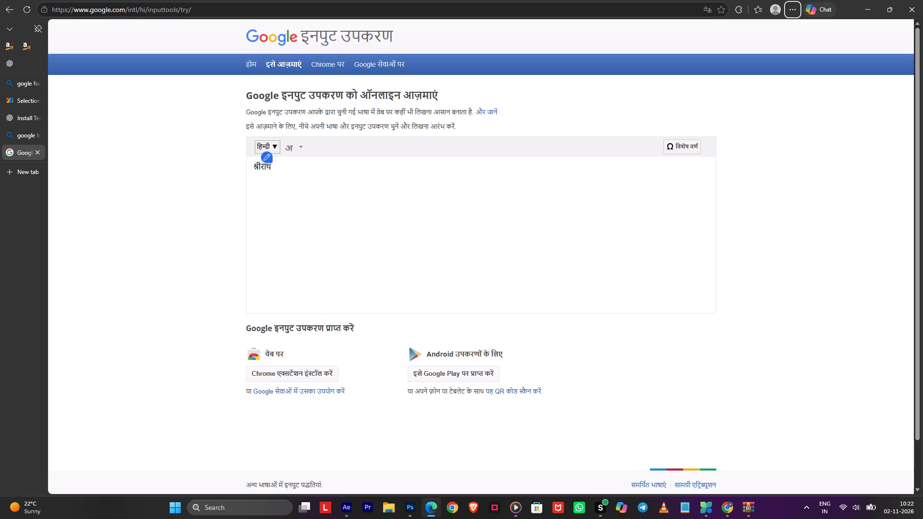
click(267, 170)
key(BackSpace)
drag(273, 169, 232, 164)
key(ctrl+c)
Replace the selected first word of layer [11] with श्रीरथ in After Effects and remove the extra space after it.
key(alt+Tab)
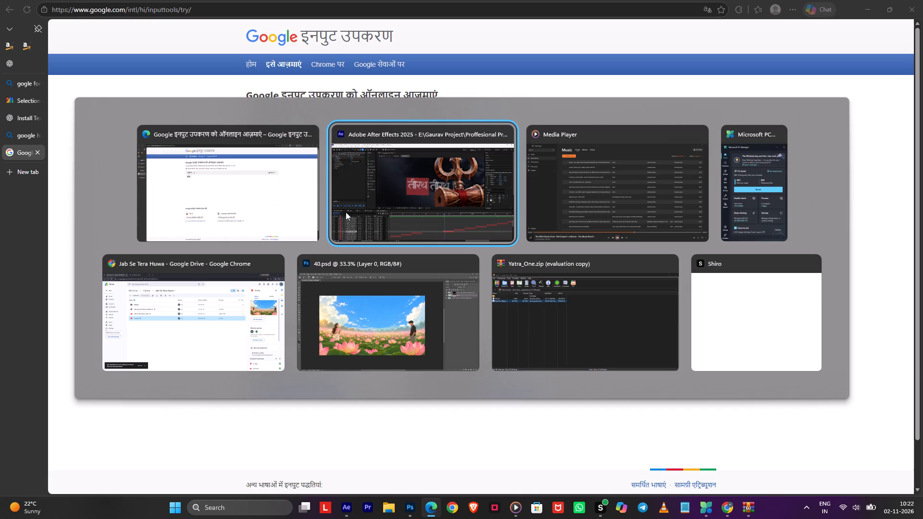
key(ctrl+v)
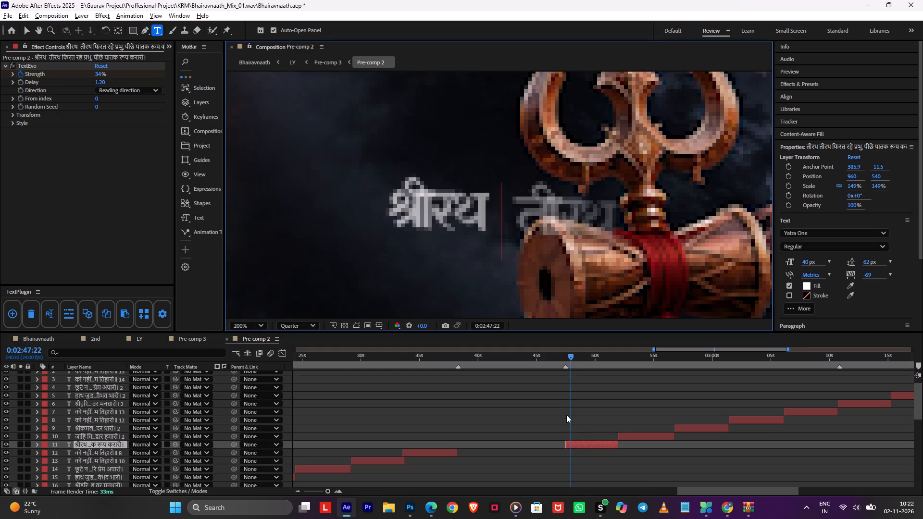
click(566, 414)
double_click(571, 446)
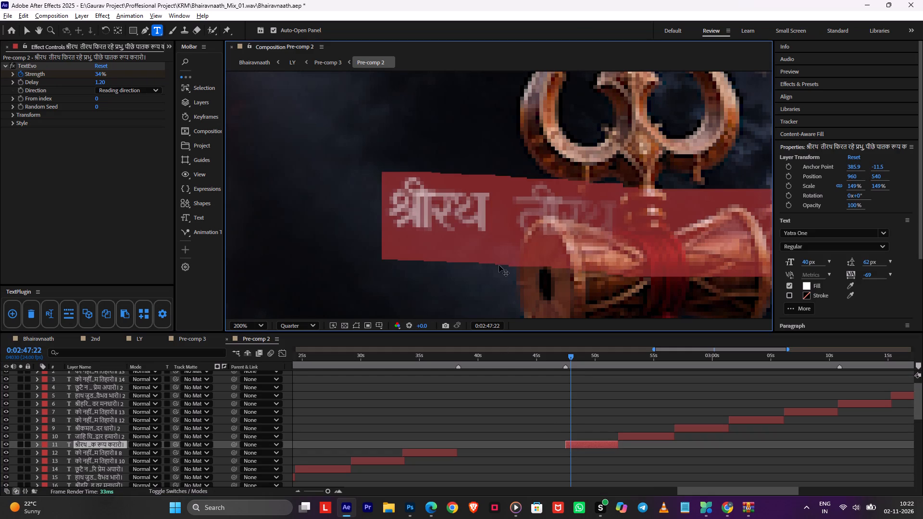
click(498, 222)
key(Delete)
click(536, 421)
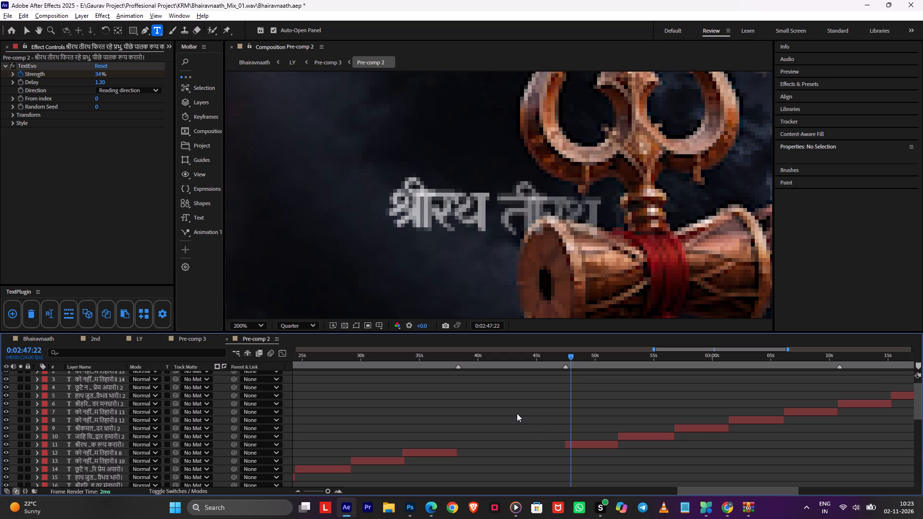
Play the composition from 0:02:46:14 to review the corrected line of layer [11] in the full picture.
click(628, 407)
drag(573, 361, 556, 359)
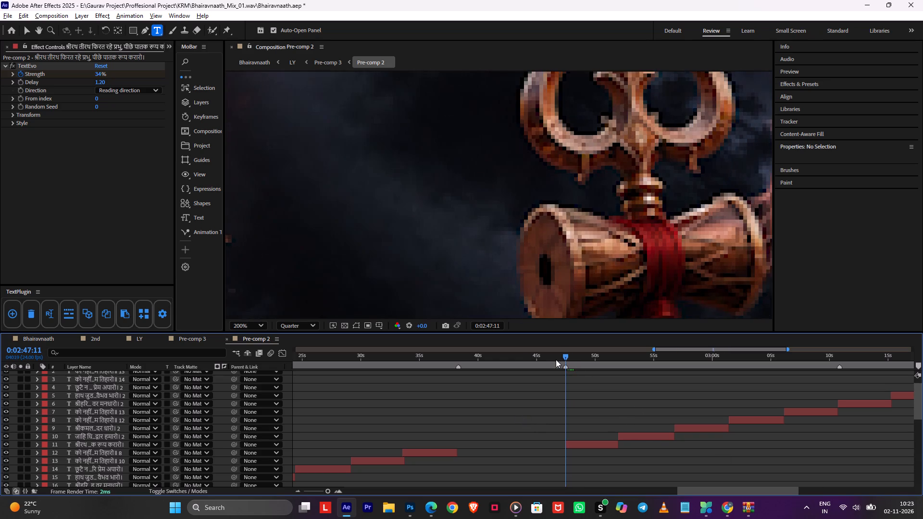
drag(556, 359, 555, 359)
key(space)
middle_drag(569, 399, 376, 398)
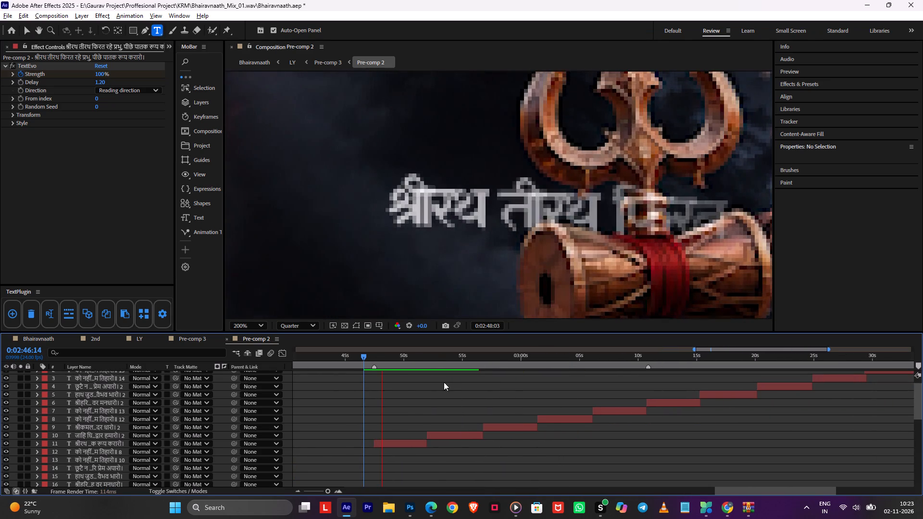
scroll(553, 257, down, 2)
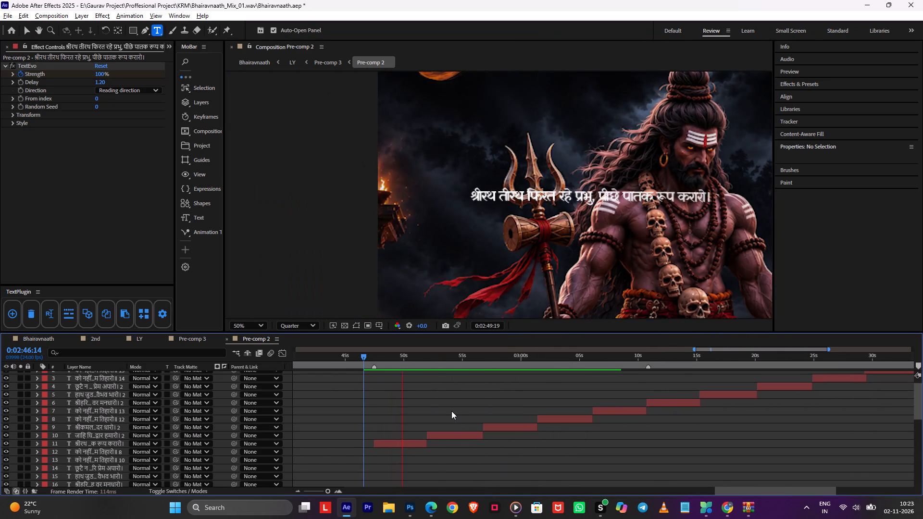
alt+scroll(428, 413, up, 1)
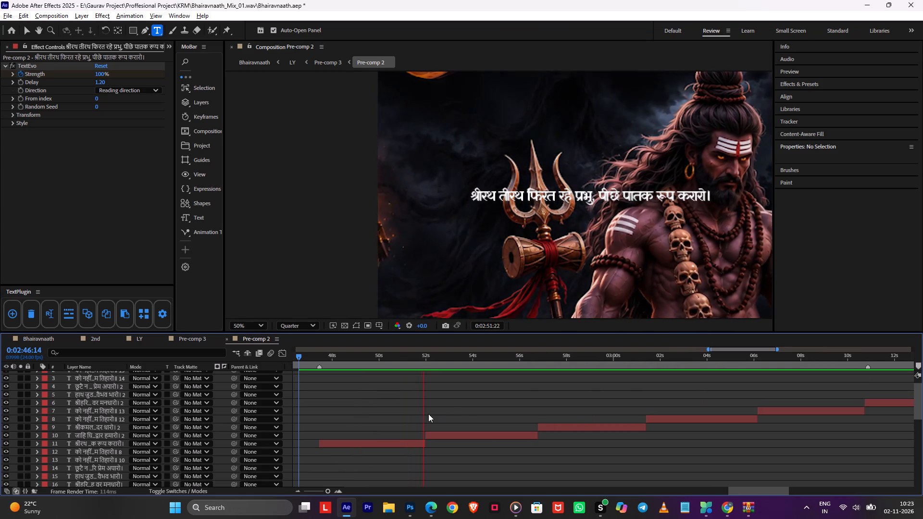
Play from 0:02:52:00 in short bursts to check the start of layer [10] against the song, stopping at 0:02:52:12.
drag(437, 360, 430, 359)
key(space)
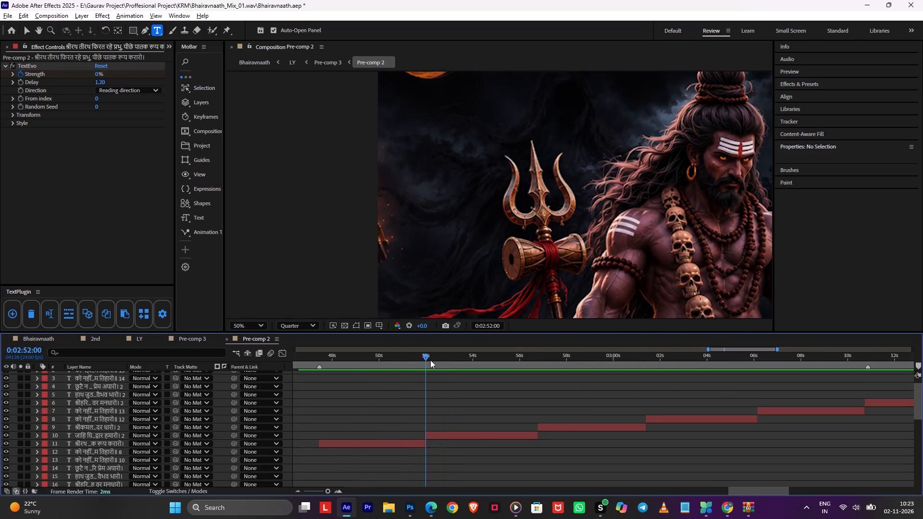
key(space)
key(space)
key(space)
key(space)
key(space)
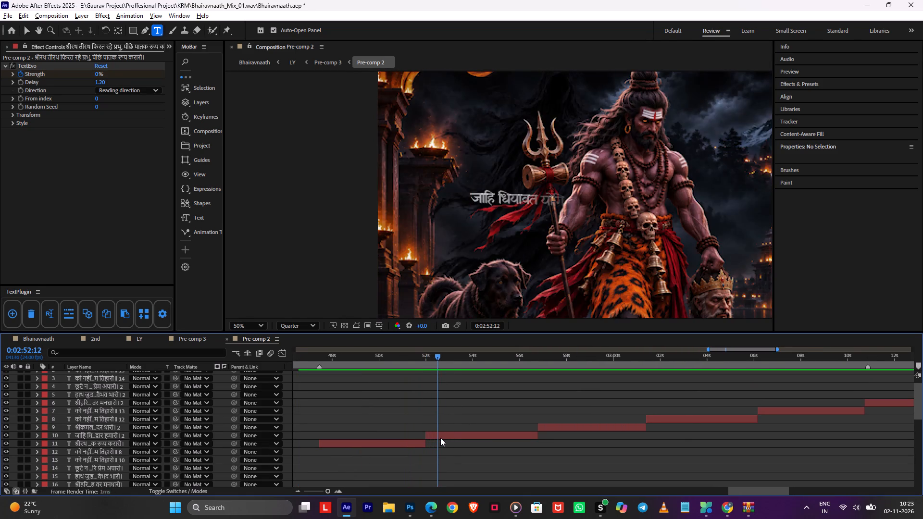
Switch to Media Player, pause the song that is playing, minimise the player and return to After Effects.
key(alt+Tab)
alt+click(561, 209)
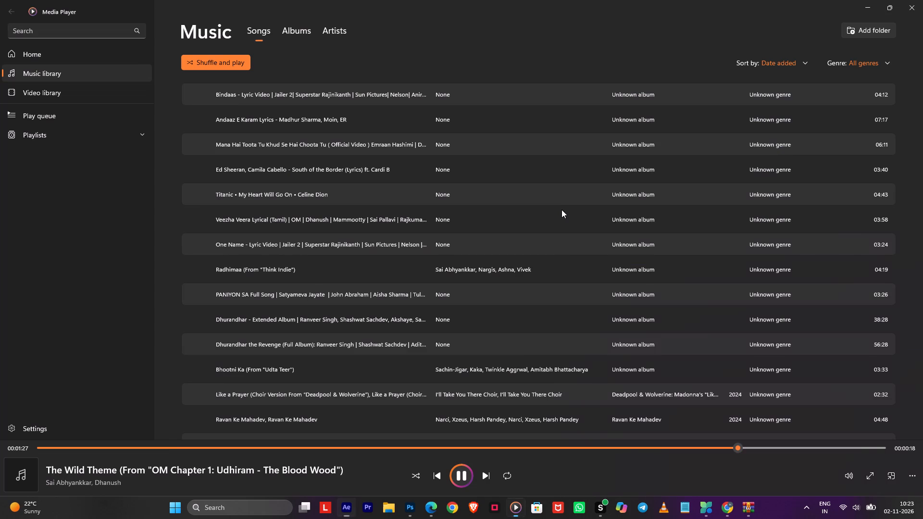
key(space)
click(585, 468)
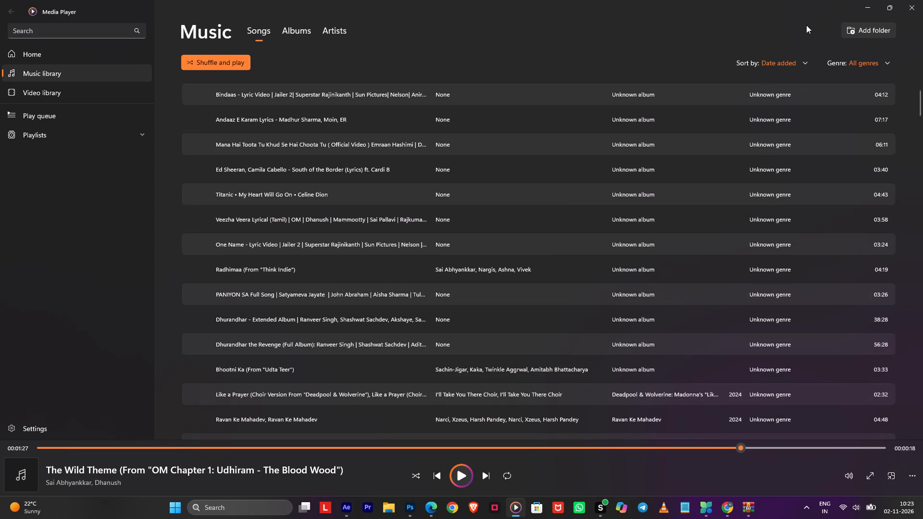
click(864, 0)
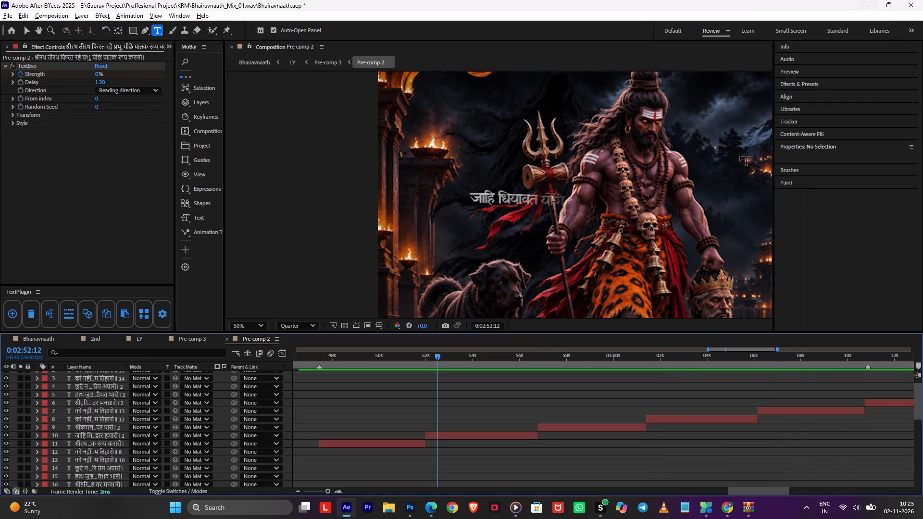
Move layer [10], the जाहि धियावत verse line, so that it starts at 0:02:52:12.
click(453, 431)
click(448, 433)
alt+scroll(428, 428, up, 2)
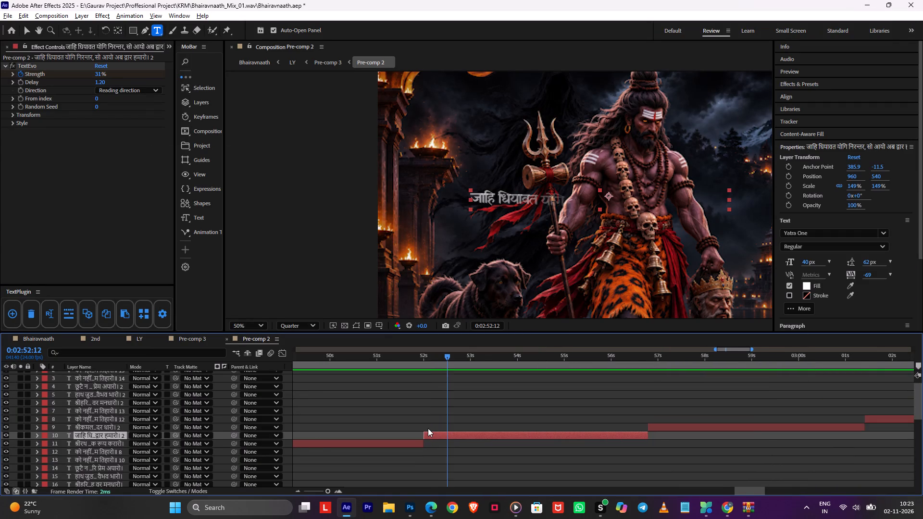
key(ctrl+Left)
key(ctrl+Right)
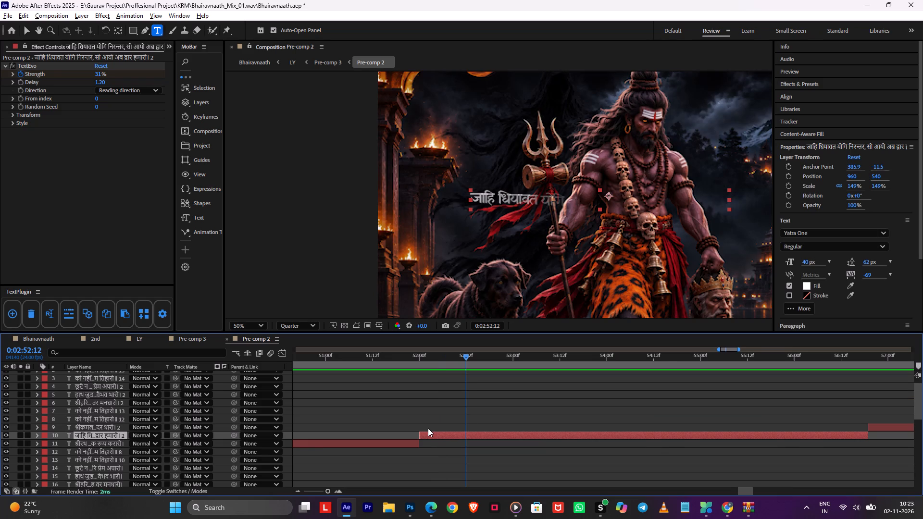
key(bracketleft)
Extend the end of layer [11], the श्रीरथ verse line, to 0:02:52:12 so it meets the start of layer [10].
drag(420, 445, 446, 449)
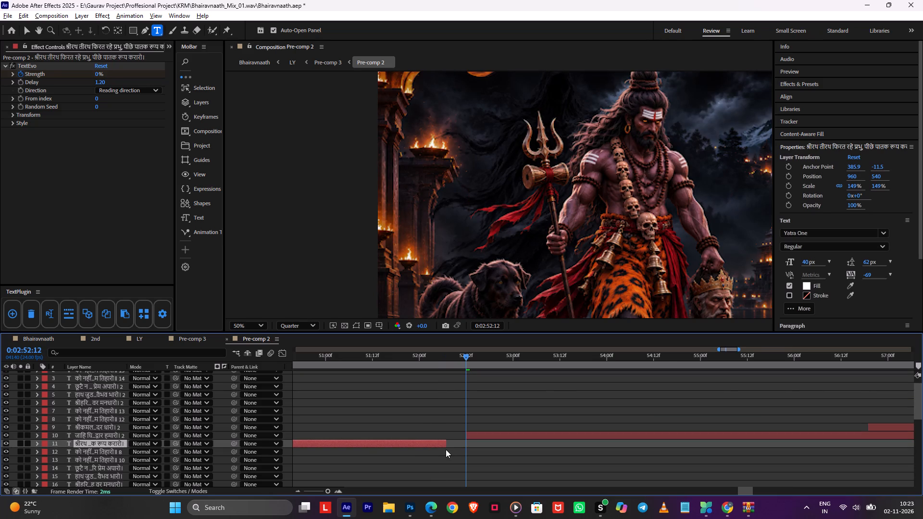
drag(446, 449, 461, 452)
click(452, 455)
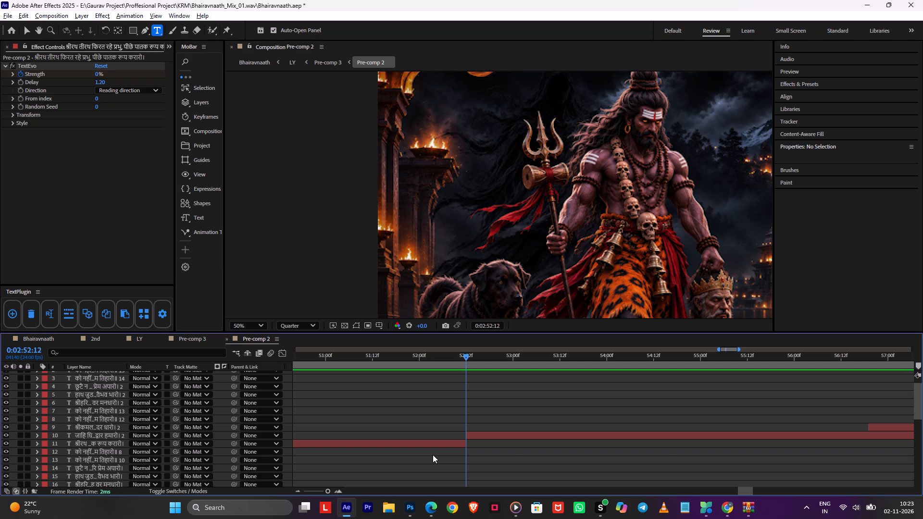
Switch to Telegram.
click(637, 511)
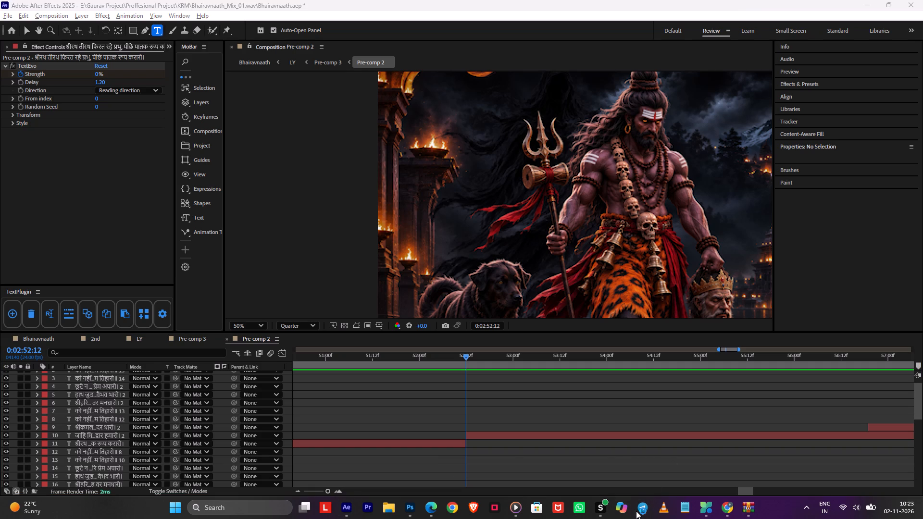
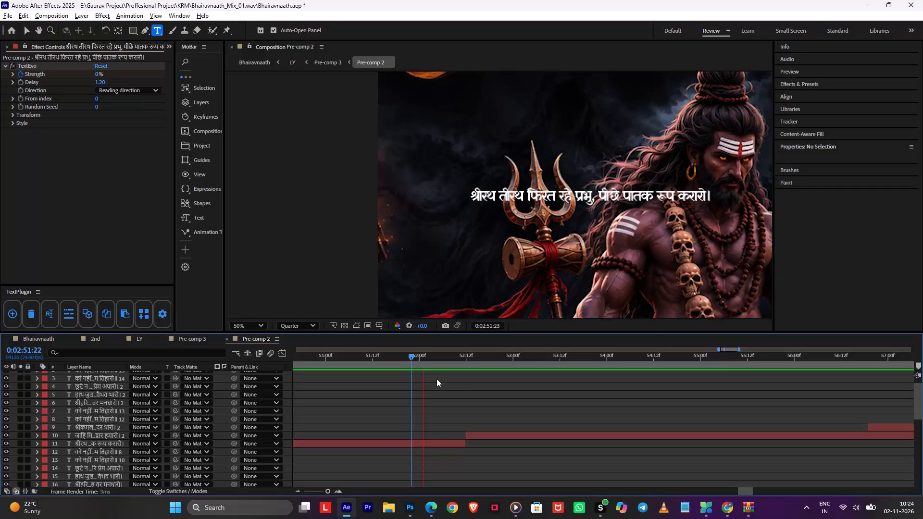
key(space)
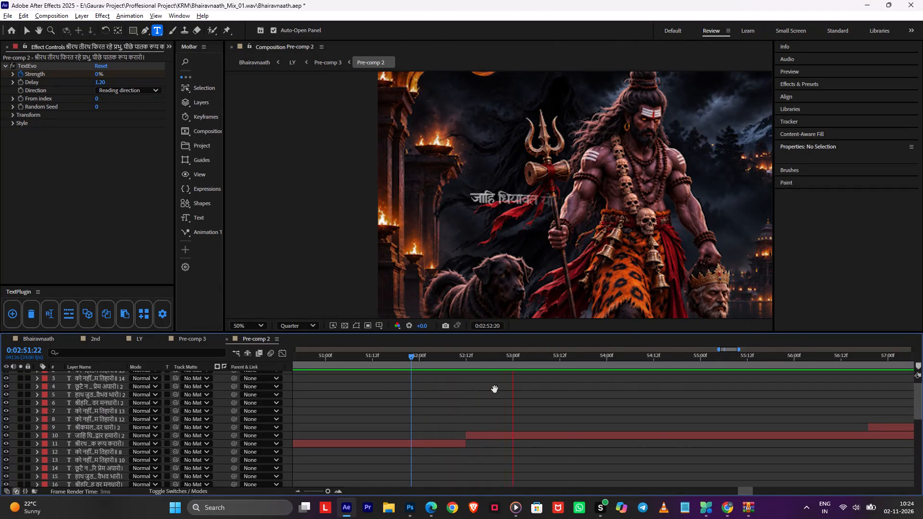
key(alt+Tab)
key(alt+Tab)
key(alt+Tab)
key(alt+Tab)
key(alt+Tab)
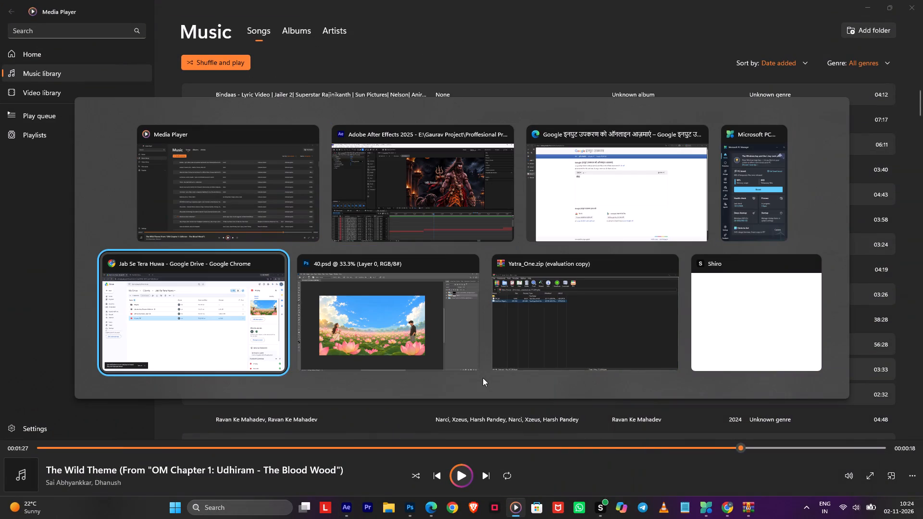
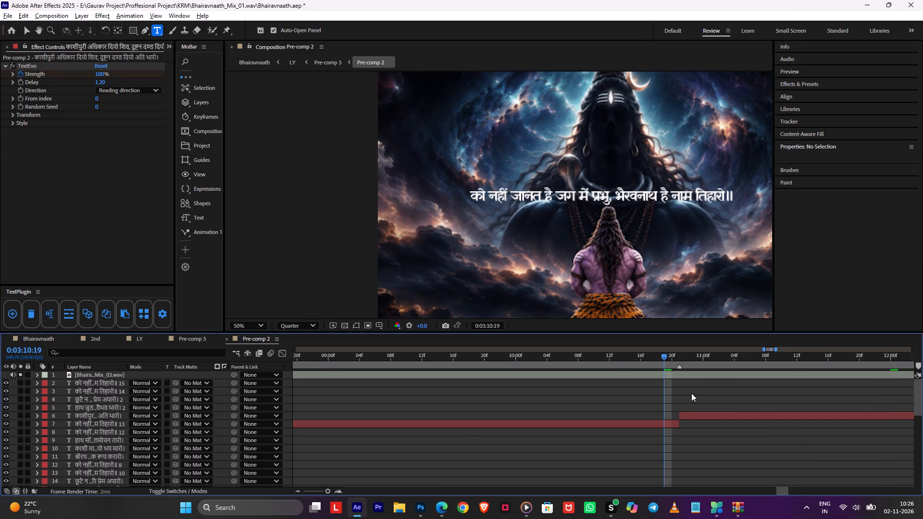
alt+scroll(692, 393, down, 2)
middle_drag(796, 397, 567, 402)
scroll(567, 402, up, 1)
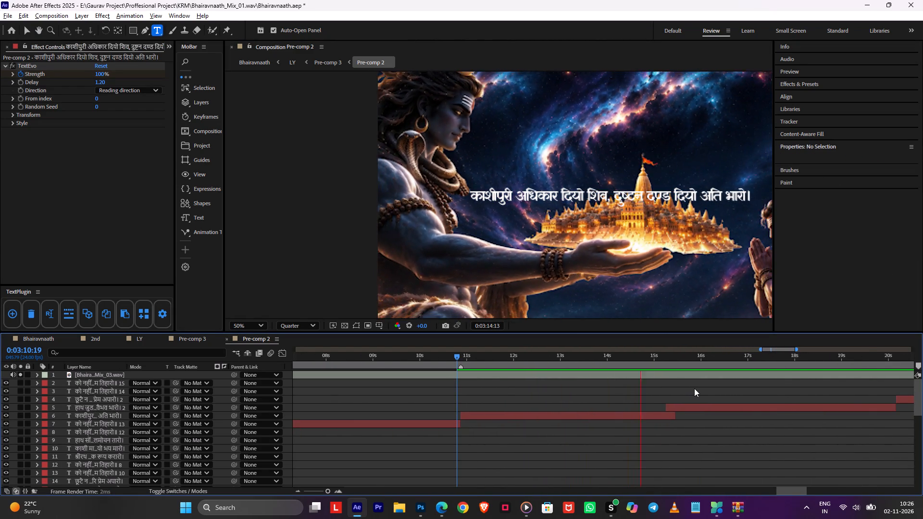
click(686, 361)
drag(686, 361, 683, 361)
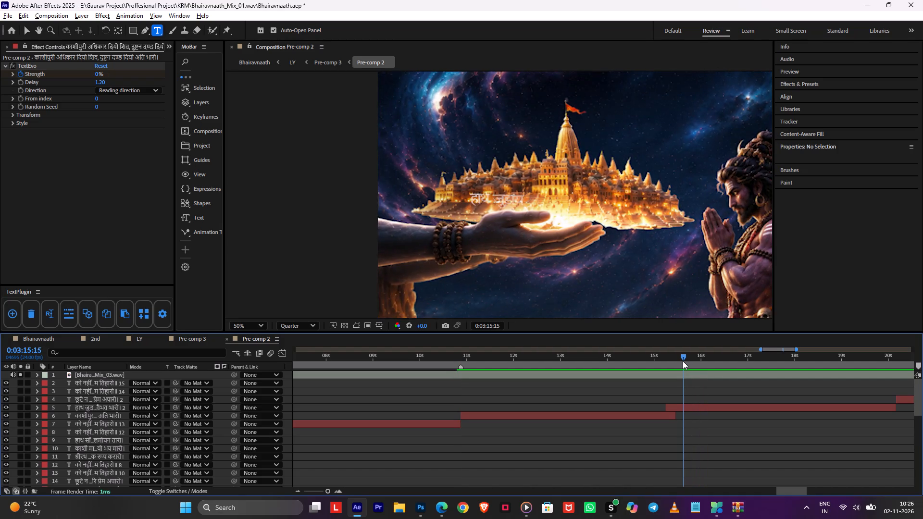
drag(683, 361, 683, 365)
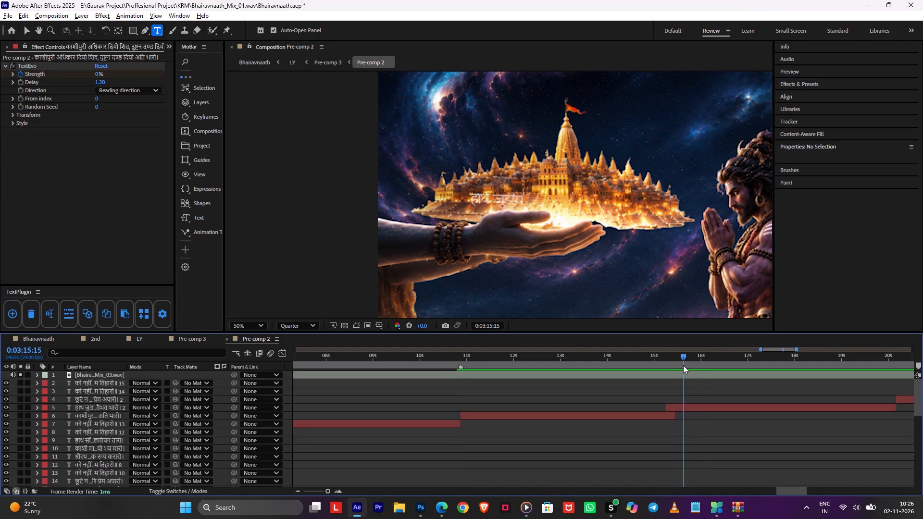
drag(683, 365, 683, 371)
drag(677, 409, 698, 410)
drag(674, 415, 683, 420)
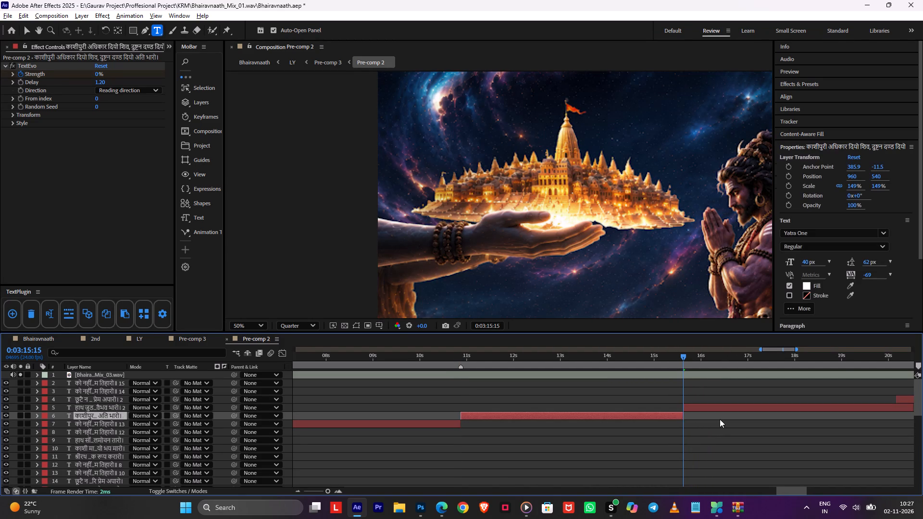
click(720, 419)
Replace layer [5]'s text with कालहु जासों भय अति मानै, ऐसो प्रचण्ड प्रताप तिहारो।, copied from the browser lyrics.
key(alt+Tab)
triple_click(589, 355)
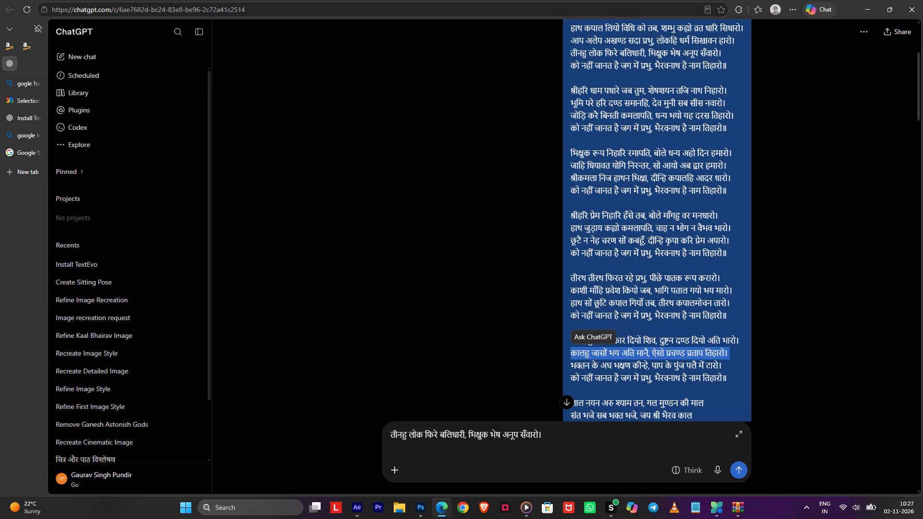
key(ctrl+c)
key(alt+Tab)
double_click(705, 408)
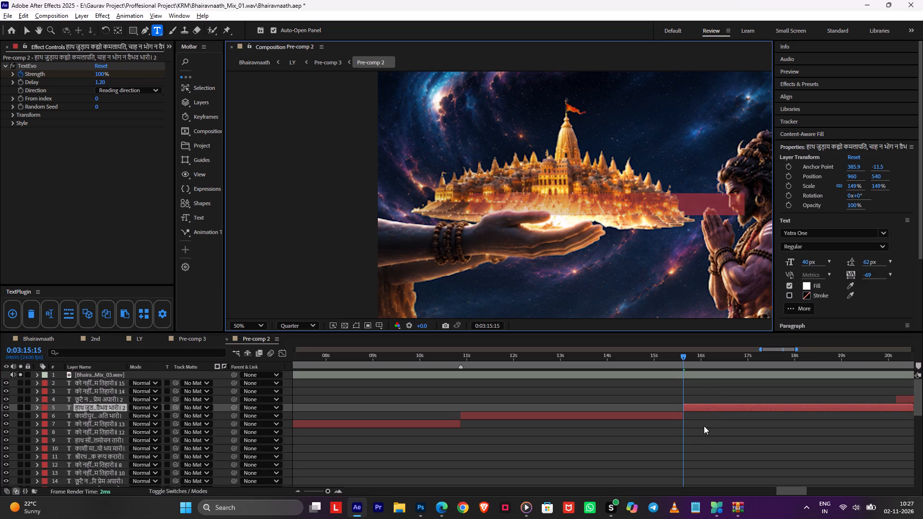
key(ctrl+v)
click(704, 426)
Play back from 0:03:15:04 to check the transition from layer [6] to layer [5].
click(661, 362)
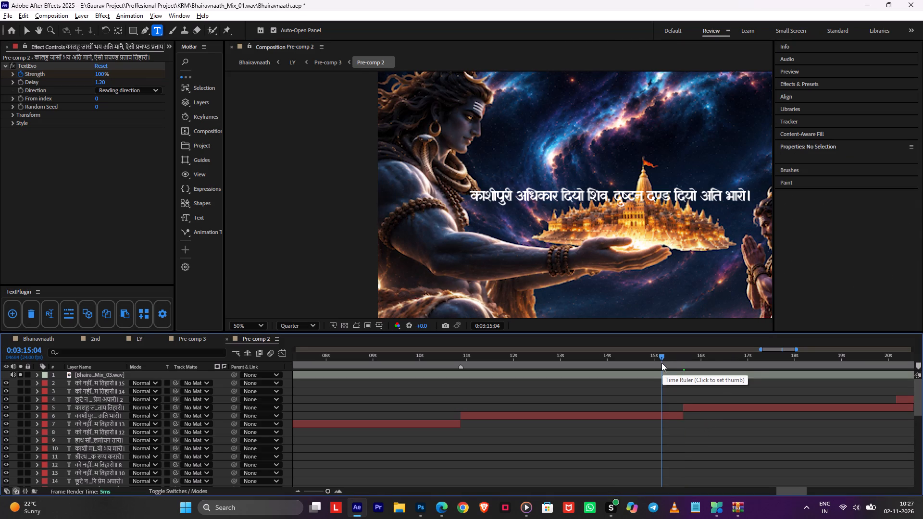
click(661, 363)
key(space)
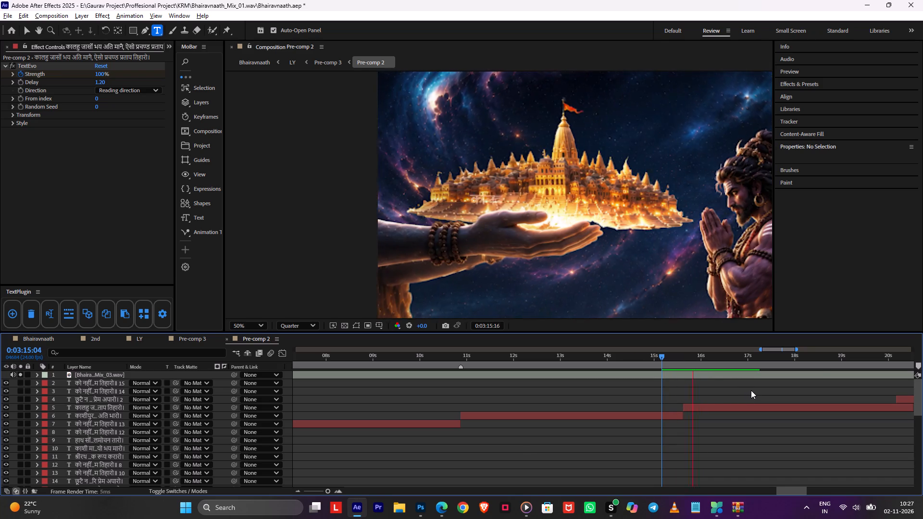
key(space)
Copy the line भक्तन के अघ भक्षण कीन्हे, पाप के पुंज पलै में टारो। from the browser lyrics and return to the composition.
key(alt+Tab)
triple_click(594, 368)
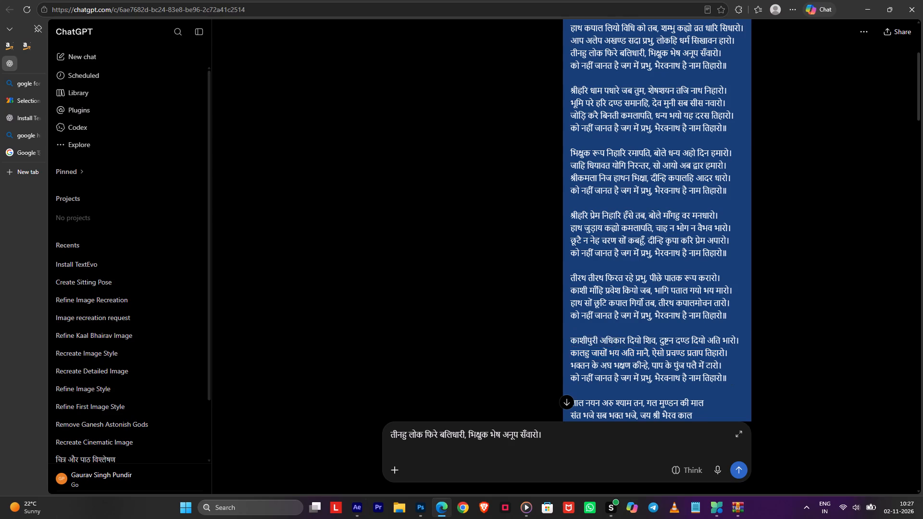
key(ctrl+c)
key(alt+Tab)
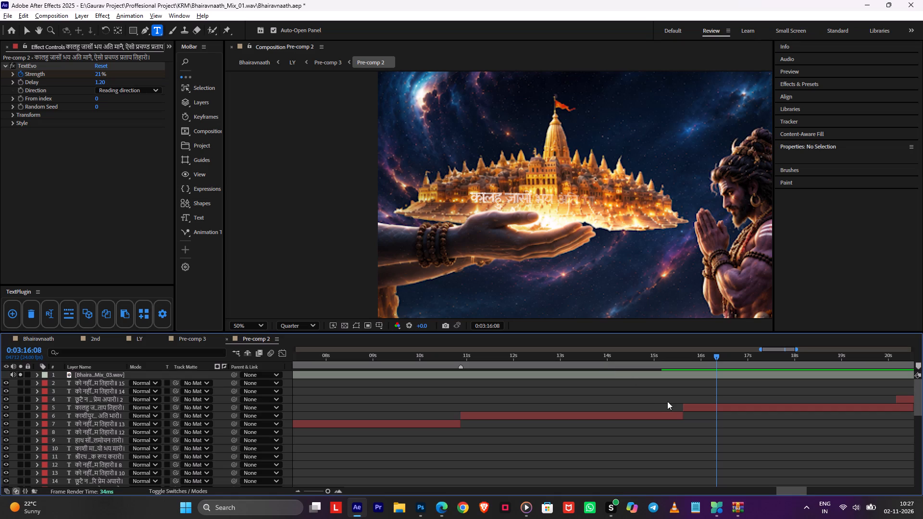
Save the project.
click(730, 434)
key(ctrl+s)
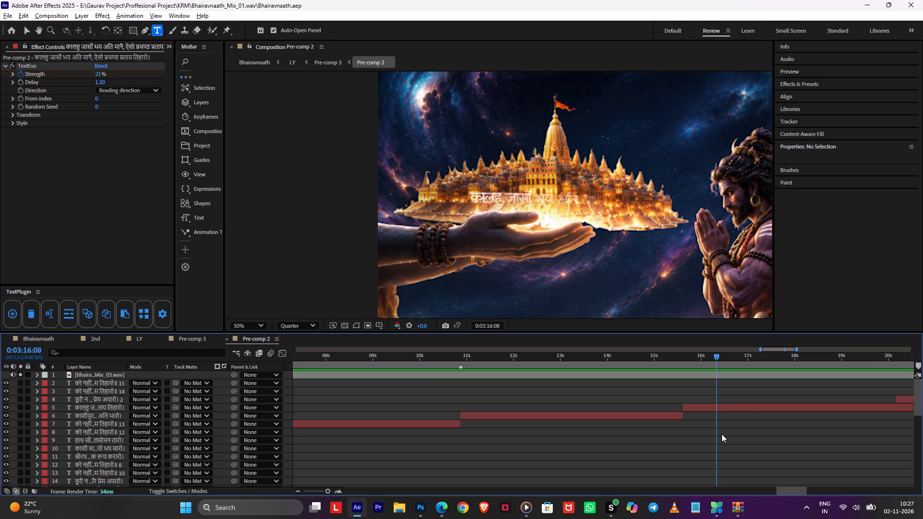
Play back from 0:03:15:03 through layer [5] to check its timing and listen for the next line's cue.
key(space)
drag(705, 356, 659, 359)
key(space)
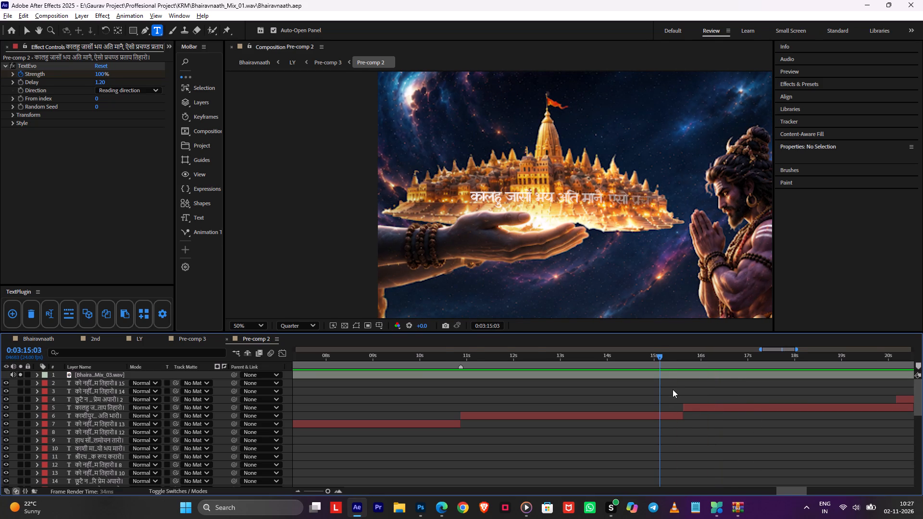
alt+scroll(673, 389, up, 2)
key(space)
key(alt+Tab)
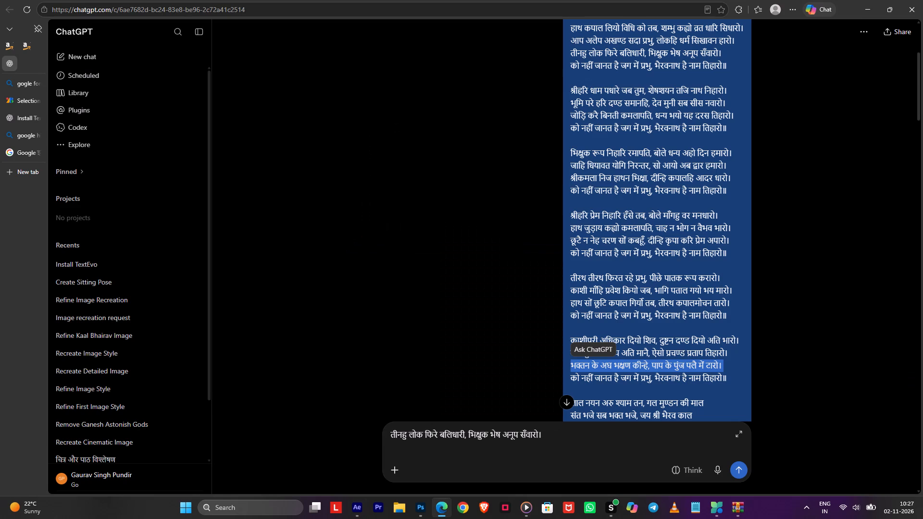
key(alt+Tab)
key(space)
middle_drag(777, 395, 528, 402)
middle_drag(675, 395, 419, 384)
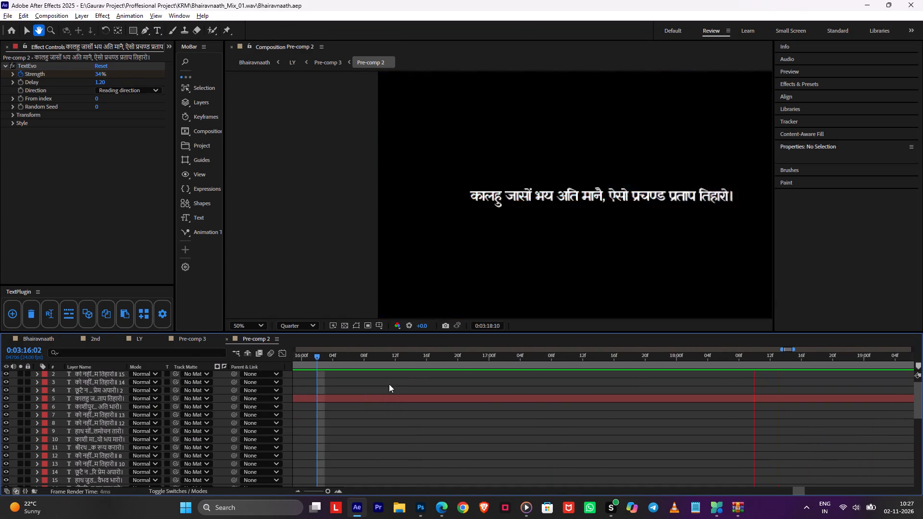
middle_drag(725, 382, 502, 406)
alt+scroll(639, 395, down, 3)
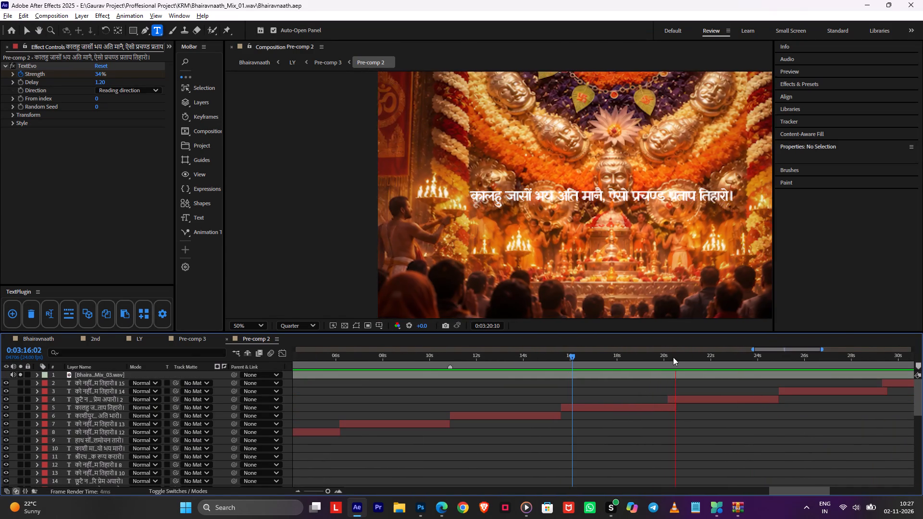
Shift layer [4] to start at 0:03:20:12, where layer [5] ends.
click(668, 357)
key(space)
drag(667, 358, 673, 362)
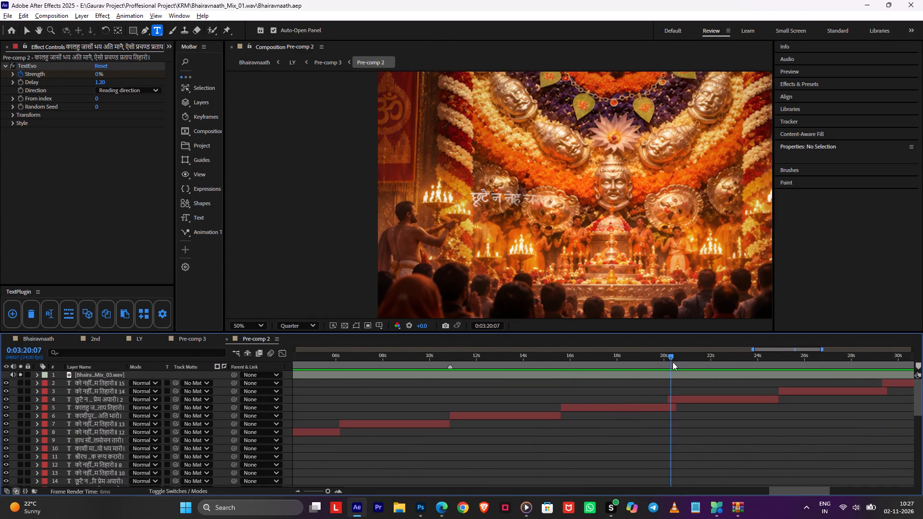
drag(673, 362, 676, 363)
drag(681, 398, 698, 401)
Replace layer [4]'s text with भक्तन के अघ भक्षण कीन्हे, पाप के पुंज पलै में टारो।, copied from the browser lyrics.
key(alt+Tab)
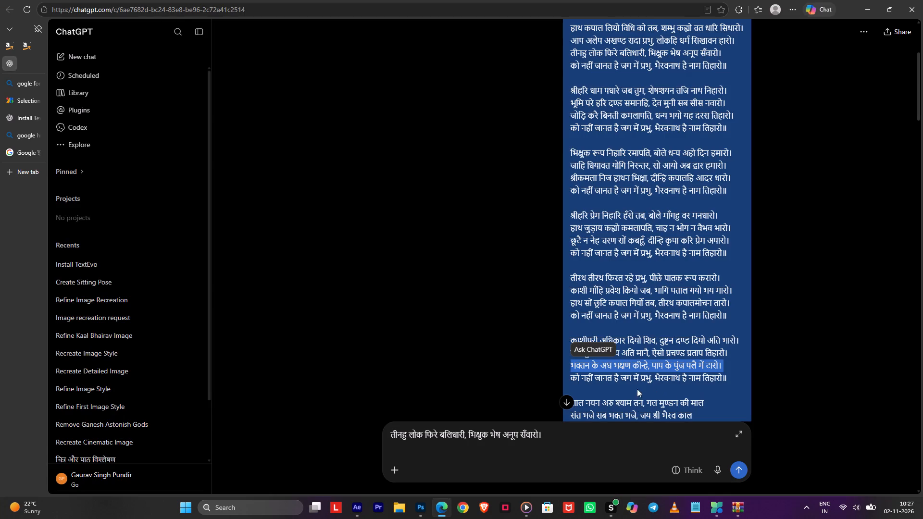
click(610, 383)
triple_click(610, 371)
key(ctrl+c)
key(alt+Tab)
double_click(692, 401)
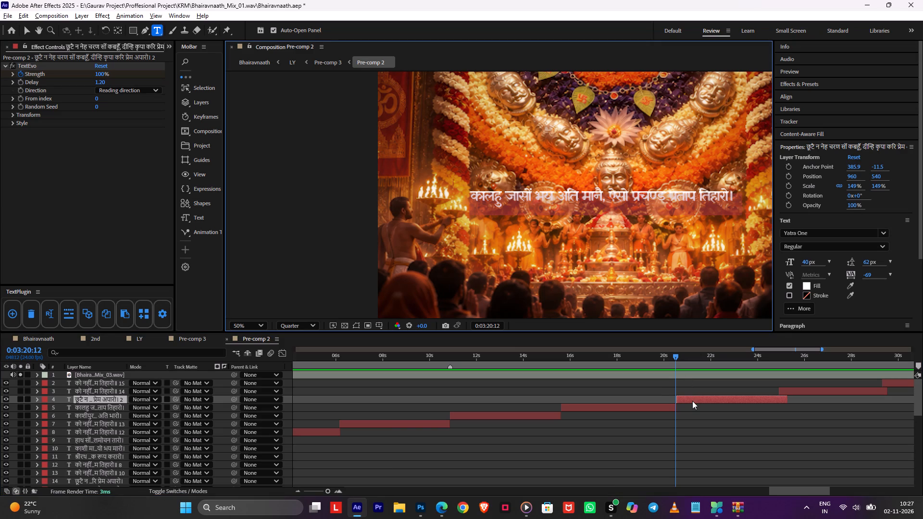
key(ctrl+v)
Find the frame where the background switches to the temple scene and shift layer [4]'s start to it, at 0:03:20:05.
click(673, 366)
drag(673, 366, 673, 366)
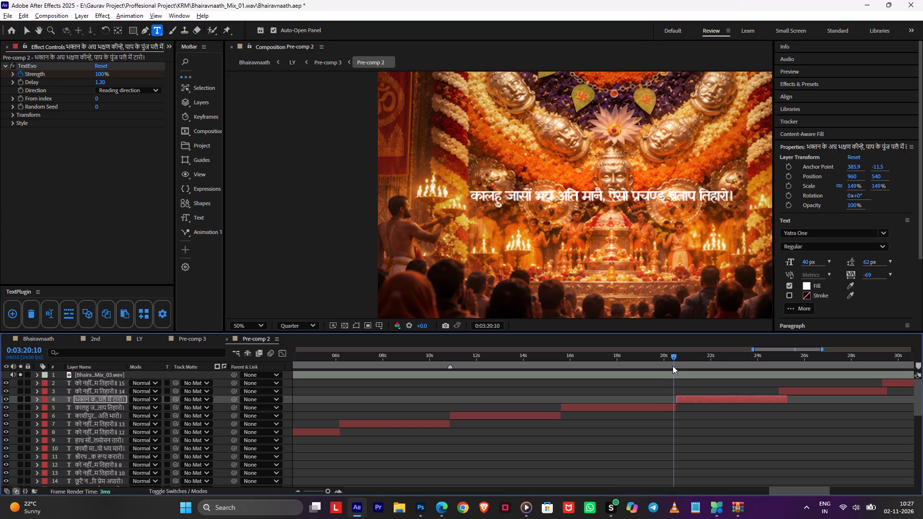
drag(673, 366, 667, 372)
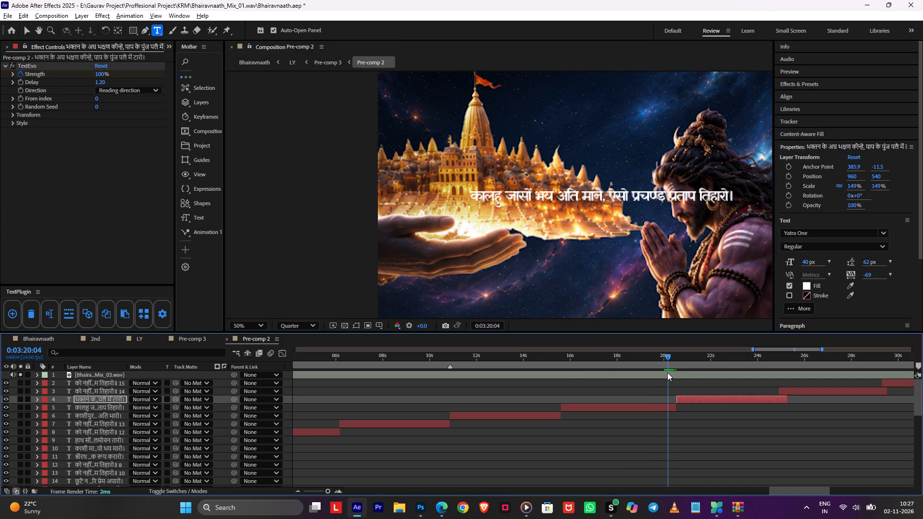
key(ctrl+Right)
key(ctrl+Right)
key(ctrl+Left)
key(ctrl+Left)
key(ctrl+Right)
key(bracketleft)
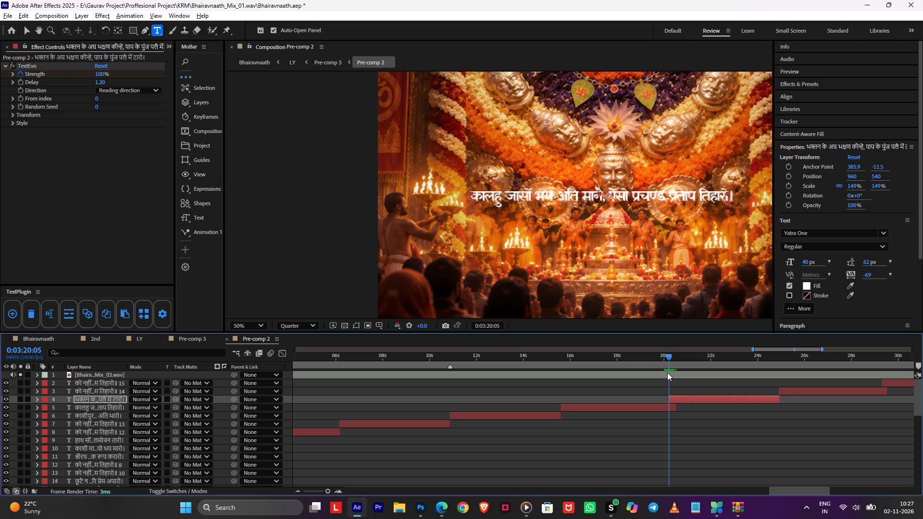
Trim the end of layer [5] so it meets layer [4]'s start at 0:03:20:05.
click(666, 407)
key(alt+bracketright)
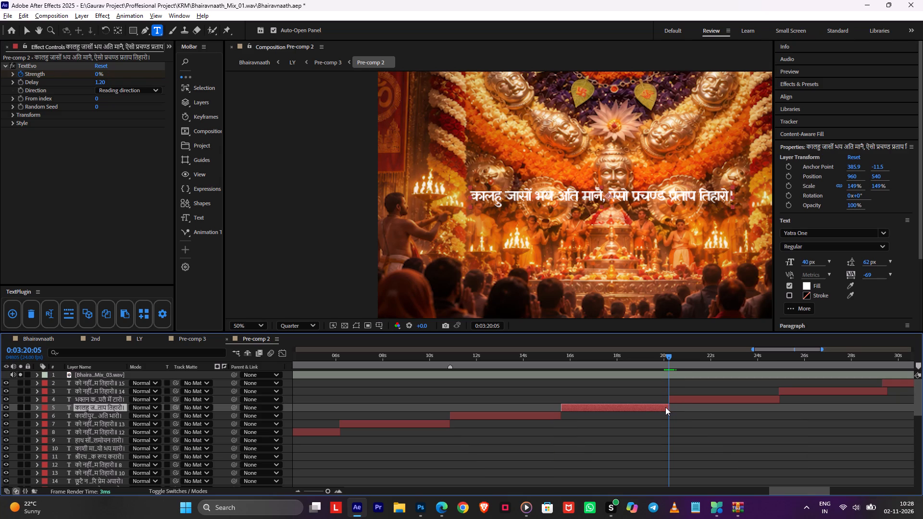
alt+scroll(665, 407, up, 4)
drag(733, 411, 721, 410)
drag(736, 410, 721, 411)
drag(707, 356, 609, 367)
key(space)
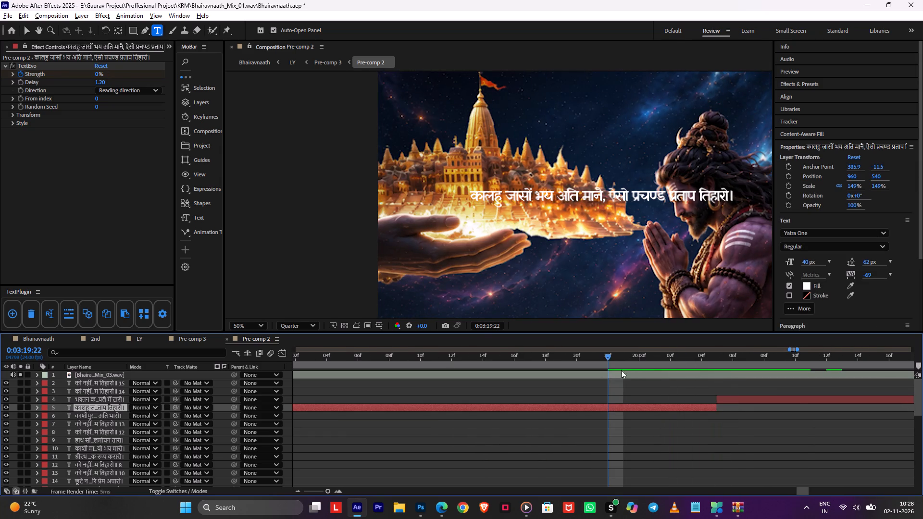
alt+scroll(795, 392, down, 4)
scroll(834, 416, down, 1)
middle_drag(827, 420, 597, 457)
middle_drag(664, 416, 590, 446)
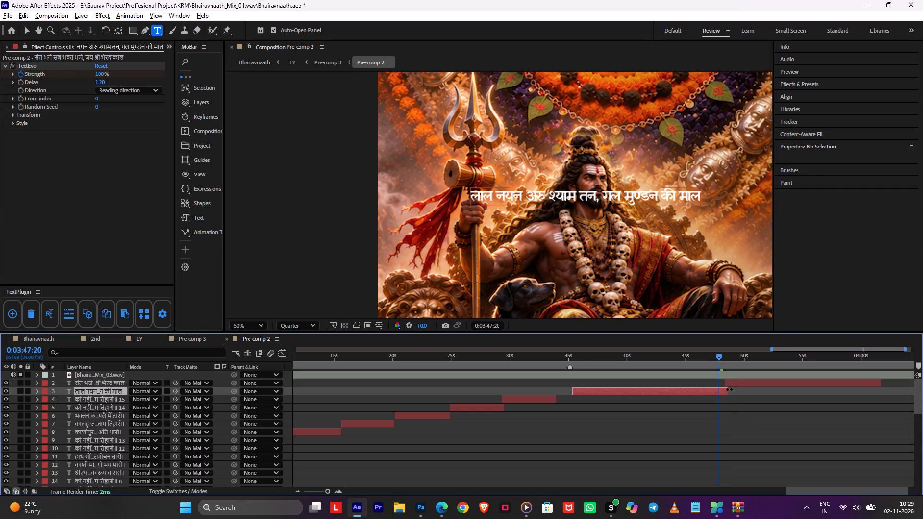
drag(729, 389, 726, 389)
key(space)
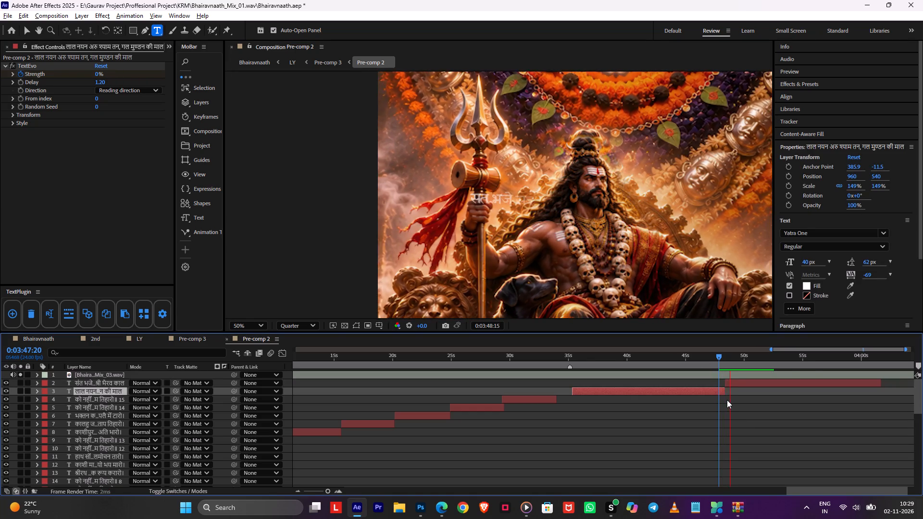
key(ctrl+s)
Extend the closing संत भजे layer [2] to the end of the composition and save the project.
alt+scroll(762, 400, down, 3)
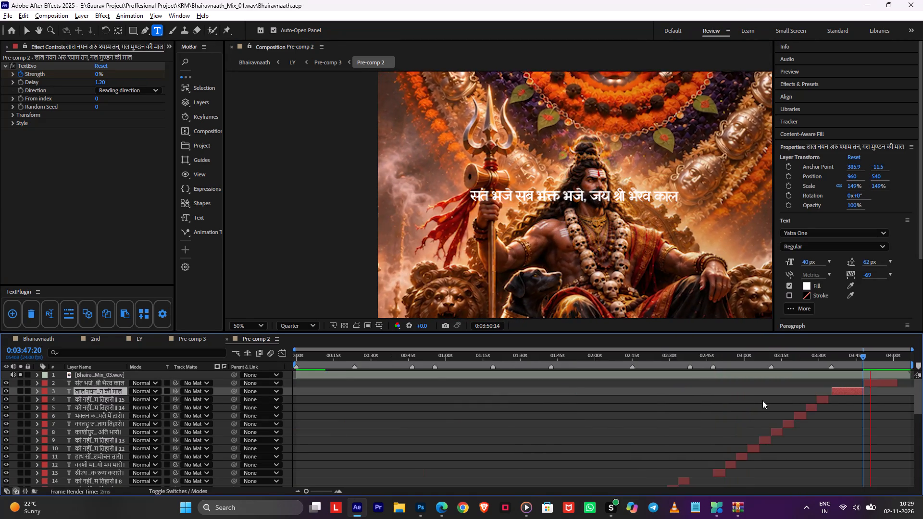
drag(899, 381, 907, 384)
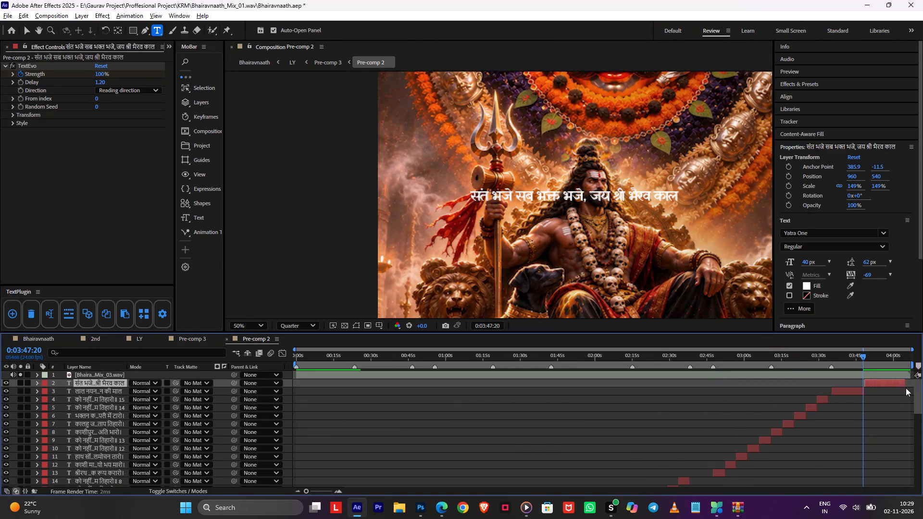
drag(905, 383, 912, 387)
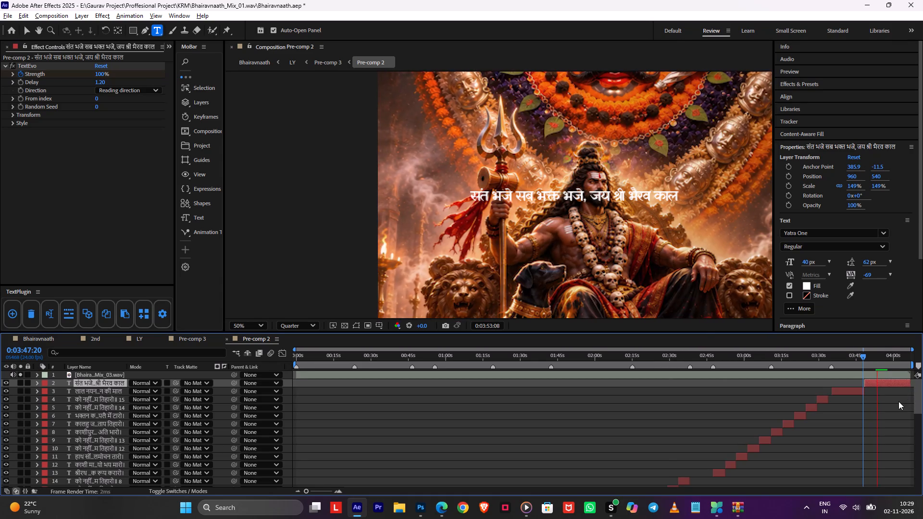
alt+scroll(898, 402, up, 1)
middle_drag(873, 404, 628, 420)
key(ctrl+s)
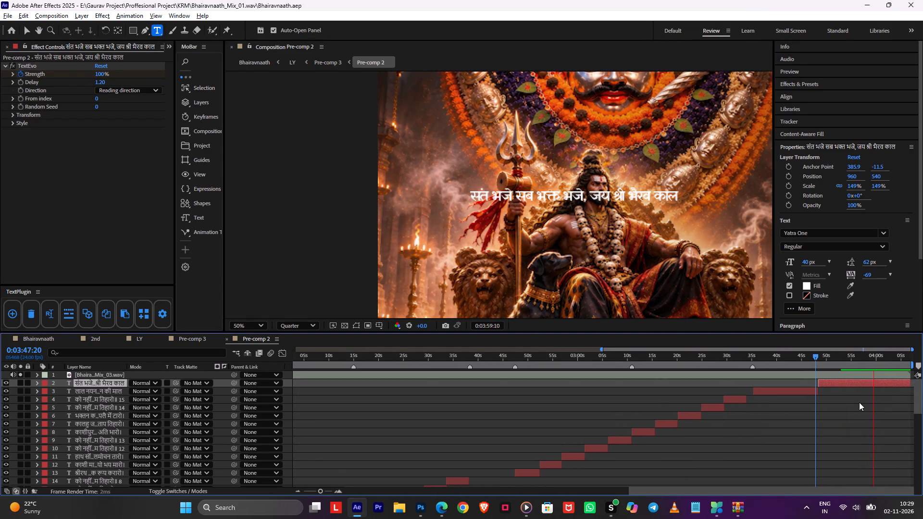
Stop playback and go up from Pre-comp 2 through Pre-comp 3 and LY to the main Bhairavnaath composition.
key(space)
key(Tab)
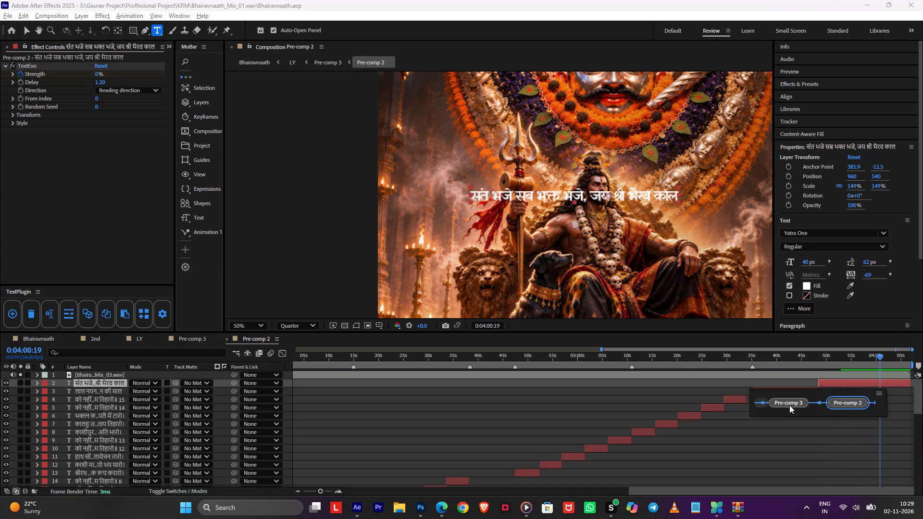
click(789, 405)
key(Tab)
click(780, 409)
key(Tab)
click(723, 410)
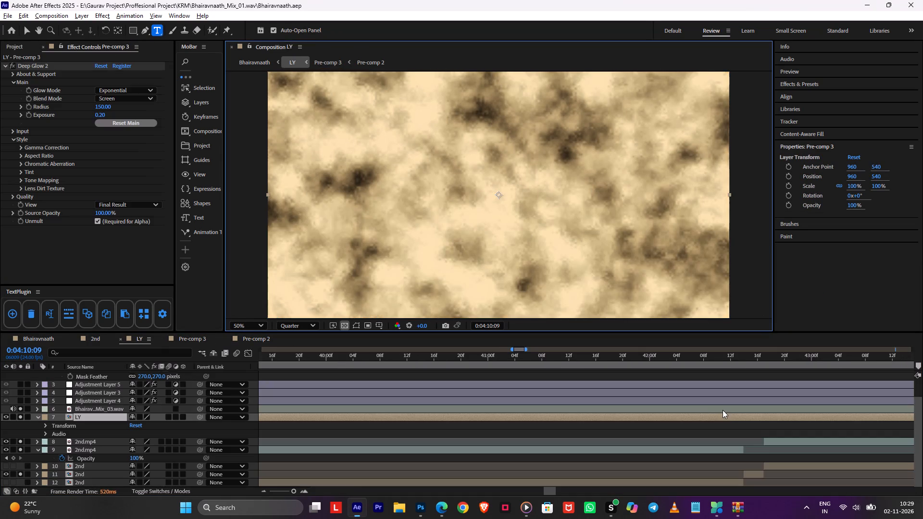
Scrub the whole Bhairavnaath timeline back to about 0:01:42 to check how the lyrics layer looks over the video.
alt+scroll(715, 410, down, 6)
alt+scroll(706, 410, up, 2)
alt+scroll(706, 410, down, 3)
alt+scroll(706, 410, up, 3)
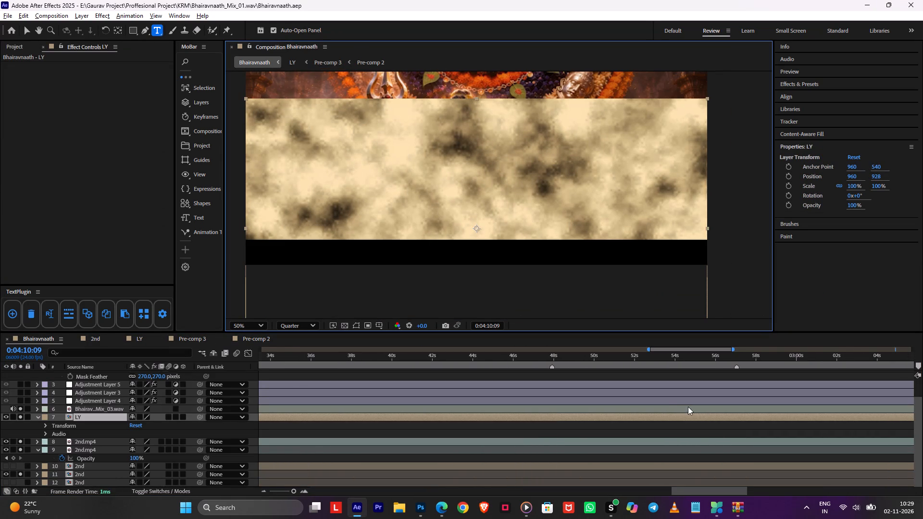
alt+scroll(677, 401, down, 9)
drag(859, 359, 615, 383)
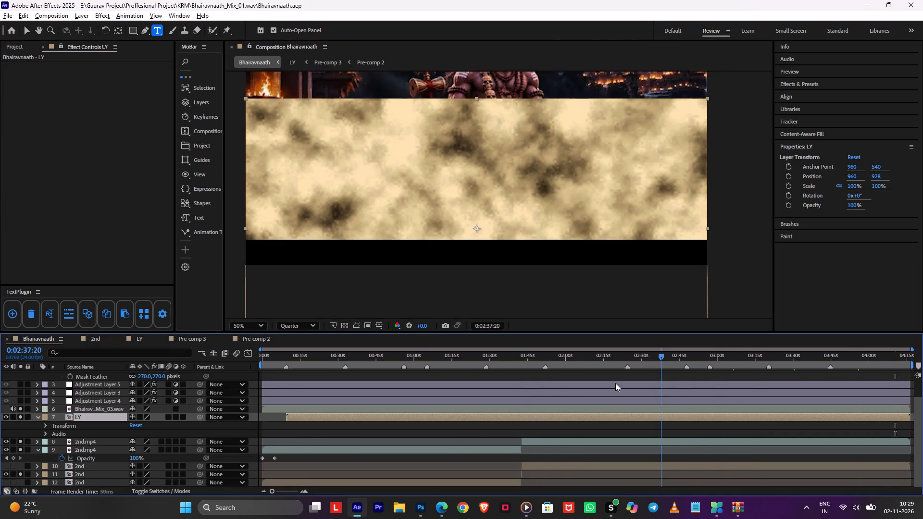
drag(615, 383, 519, 388)
Open LY, Pre-comp 3 and Pre-comp 2 in turn, and hide the background video layer at the bottom of Pre-comp 2.
double_click(504, 417)
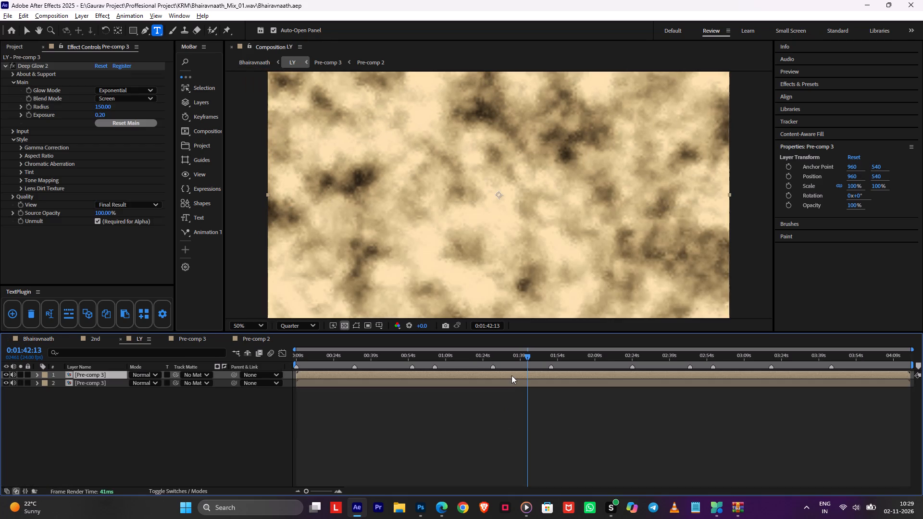
double_click(511, 375)
double_click(505, 385)
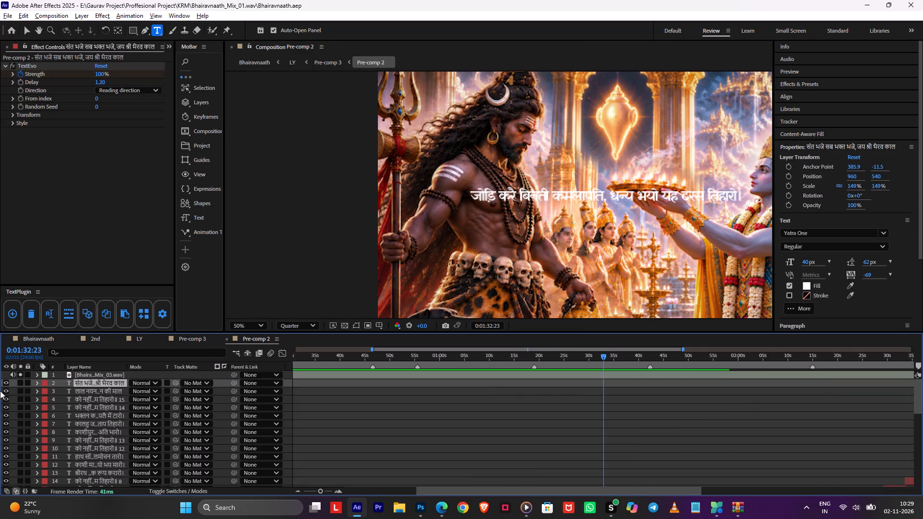
scroll(16, 412, down, 4)
scroll(16, 413, up, 1)
scroll(16, 416, down, 11)
click(8, 482)
Go up from Pre-comp 2 through Pre-comp 3 and LY to the main Bhairavnaath composition and save the project.
key(Tab)
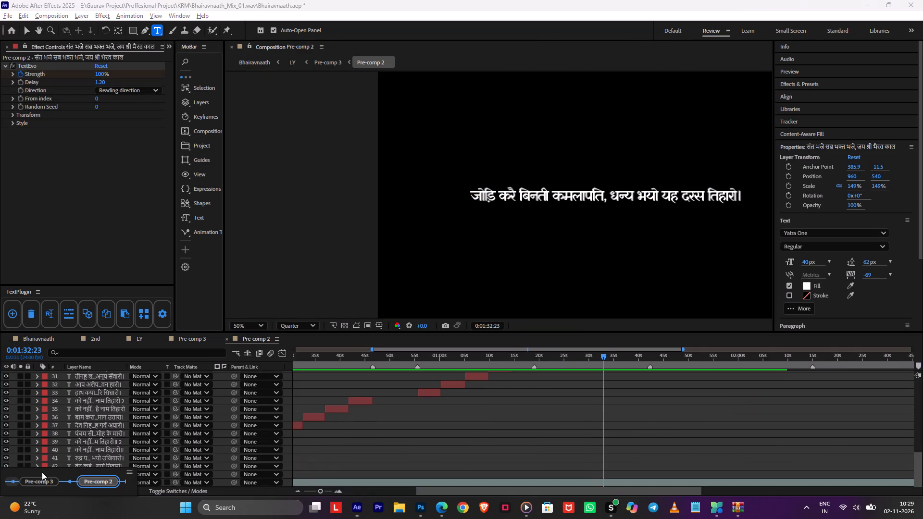
click(29, 481)
key(Tab)
click(28, 482)
key(Tab)
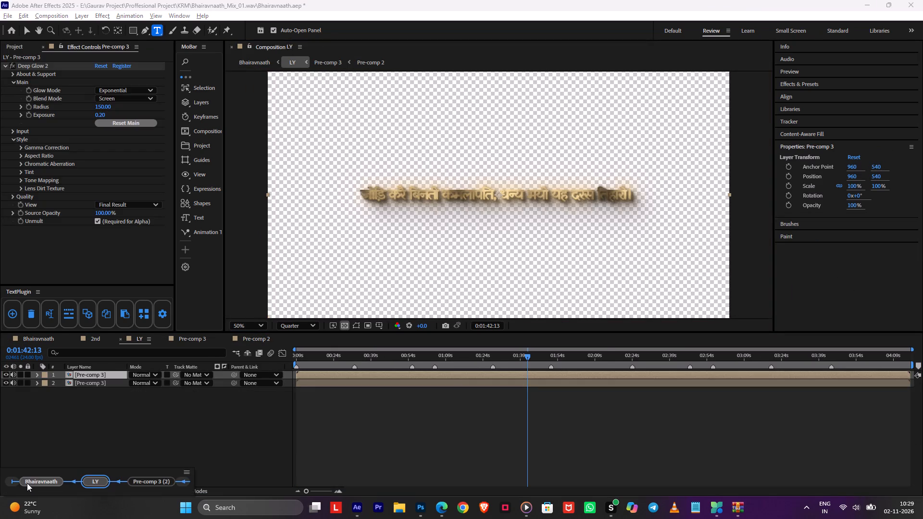
click(27, 483)
key(space)
key(ctrl+s)
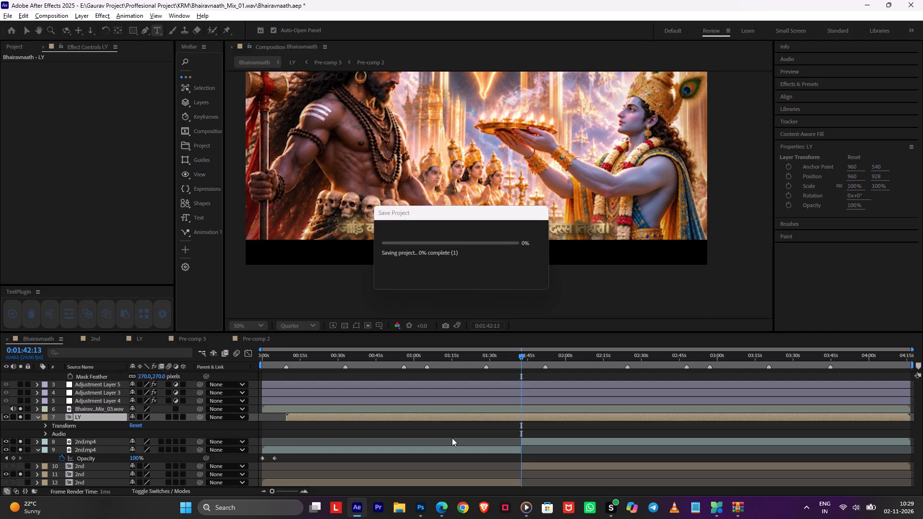
Set the Bhairavnaath preview resolution to Full and inspect the lyric line at 0:01:42:13 up close.
click(522, 355)
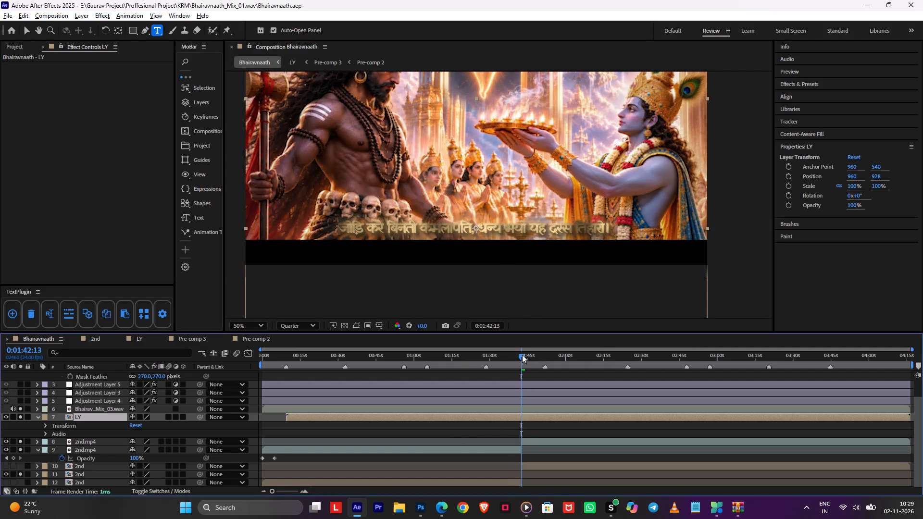
click(284, 324)
click(290, 361)
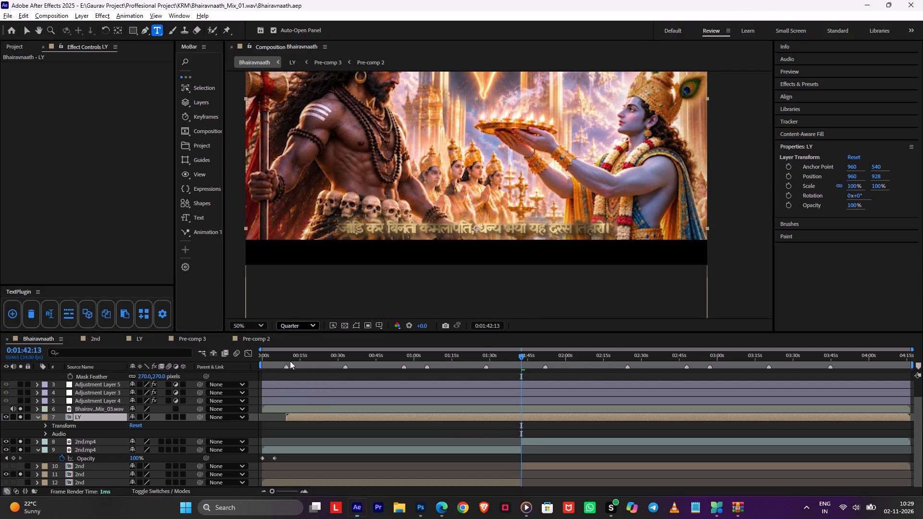
scroll(412, 253, up, 1)
key(space)
key(space)
key(space)
key(space)
key(space)
drag(433, 261, 480, 219)
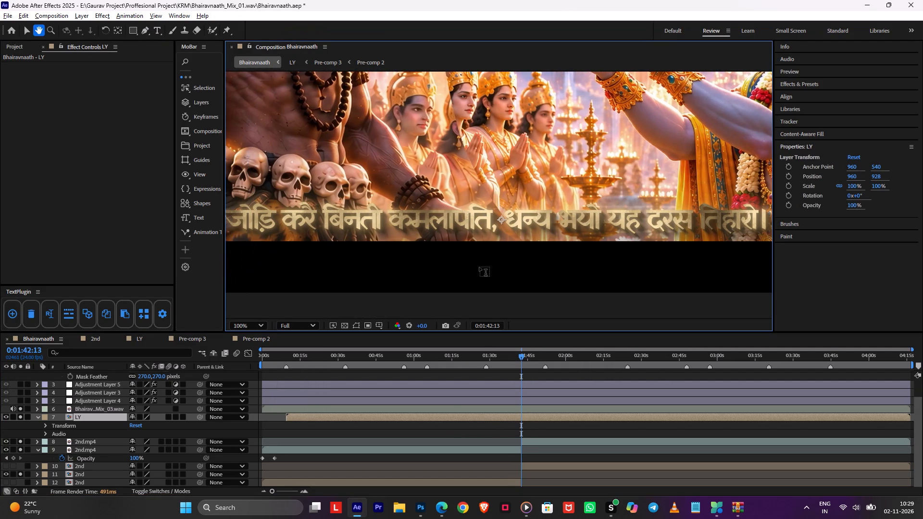
In Pre-comp 3 inside LY, adjust the Tint effect's Map White To colour on Black Solid 2 to a light orange-gold.
double_click(454, 415)
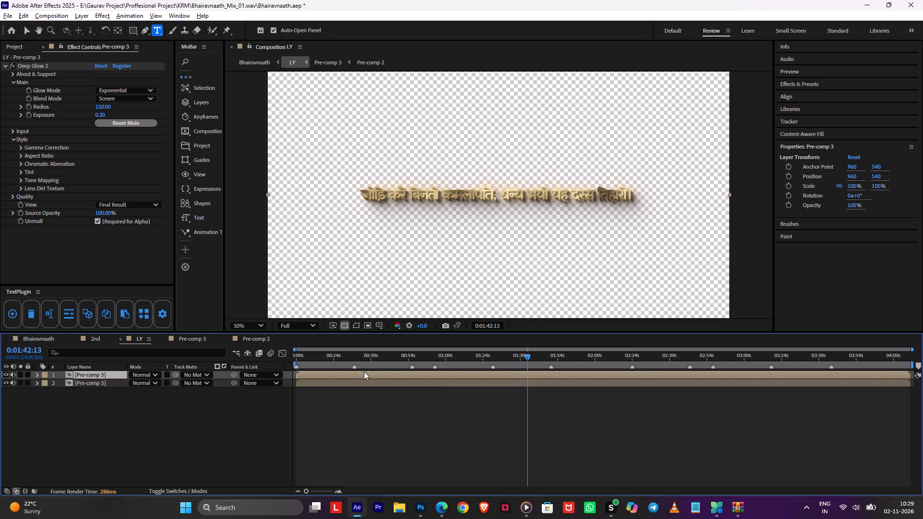
double_click(359, 378)
click(327, 373)
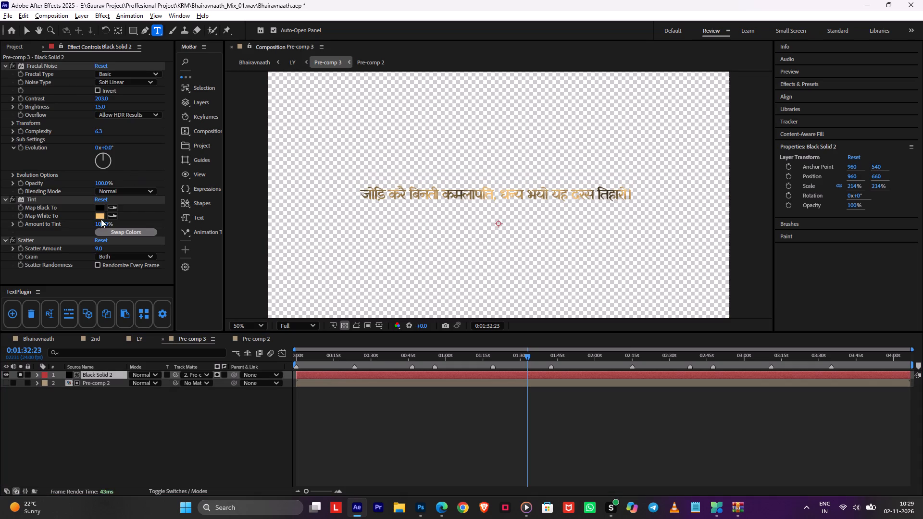
click(98, 218)
drag(412, 198, 411, 176)
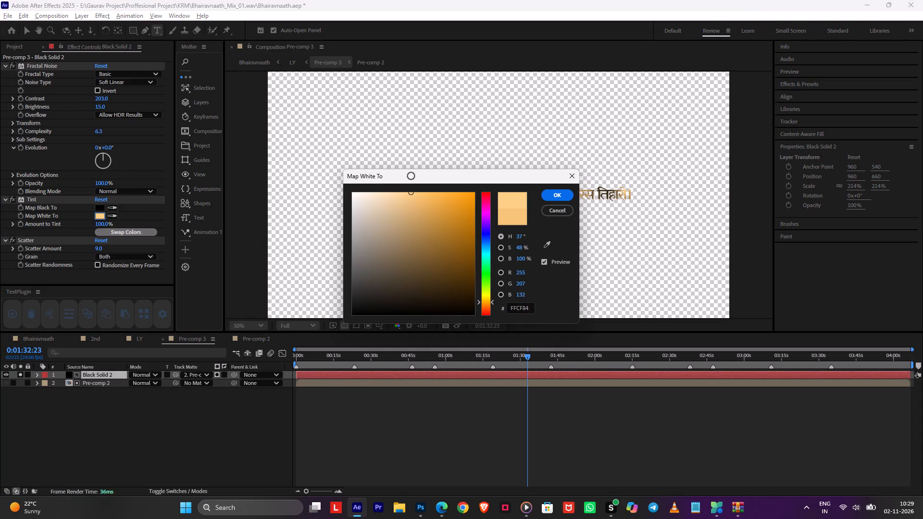
drag(411, 176, 438, 164)
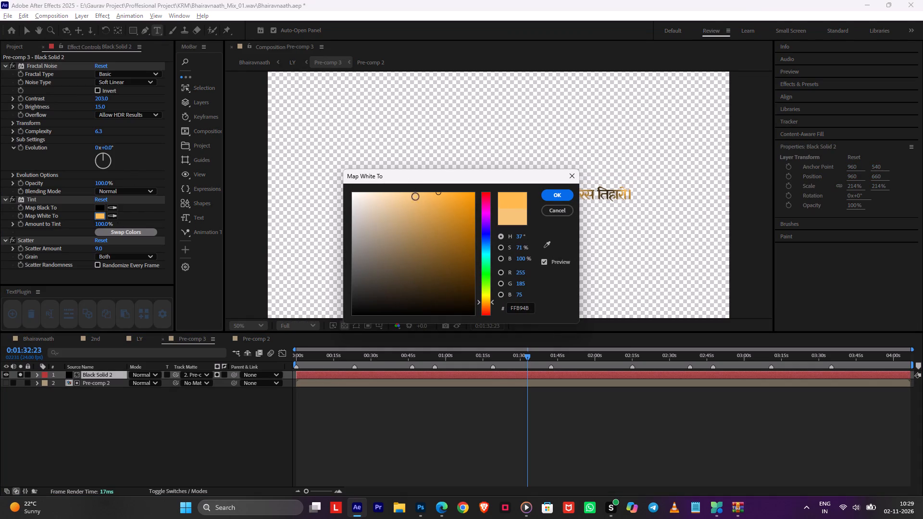
drag(406, 189, 398, 187)
drag(397, 198, 397, 180)
drag(405, 194, 416, 197)
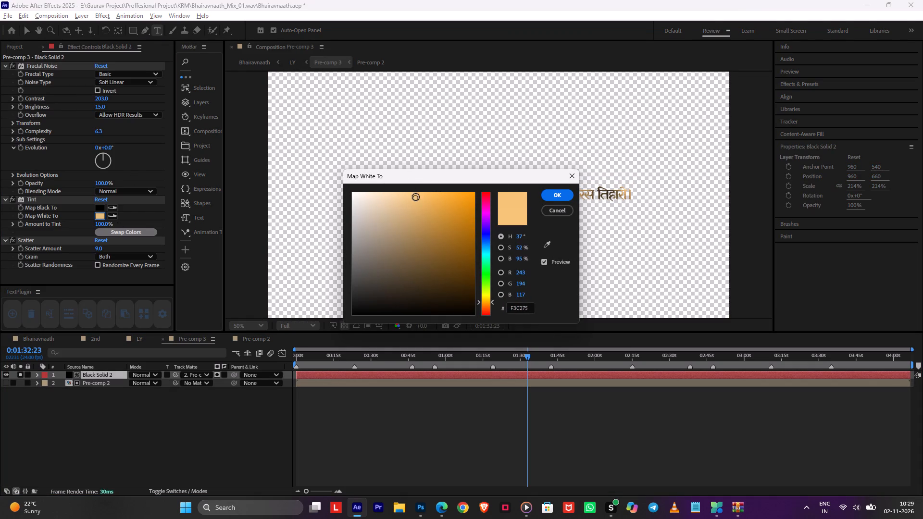
drag(416, 197, 417, 193)
drag(417, 193, 424, 194)
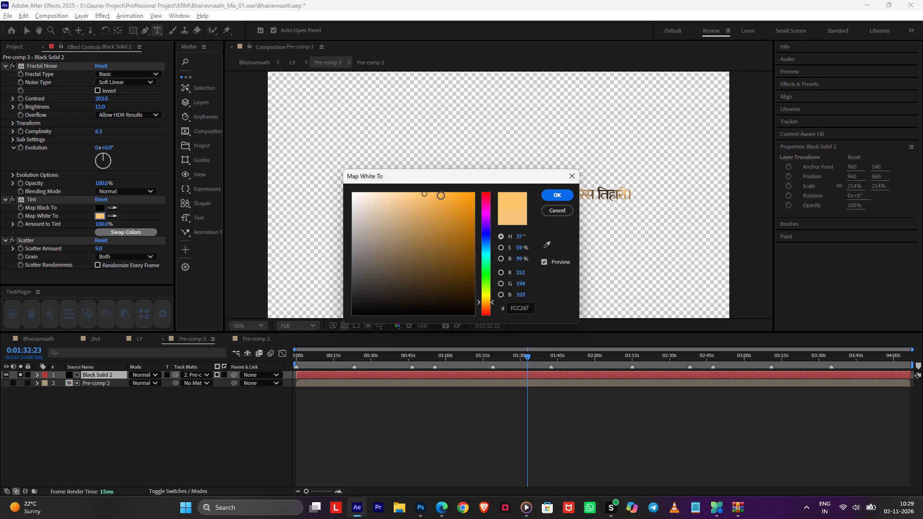
drag(434, 195, 414, 194)
click(569, 194)
Return to LY, check the lower Pre-comp 3 layer's text up close, and save the project from the Bhairavnaath composition.
key(Tab)
click(501, 203)
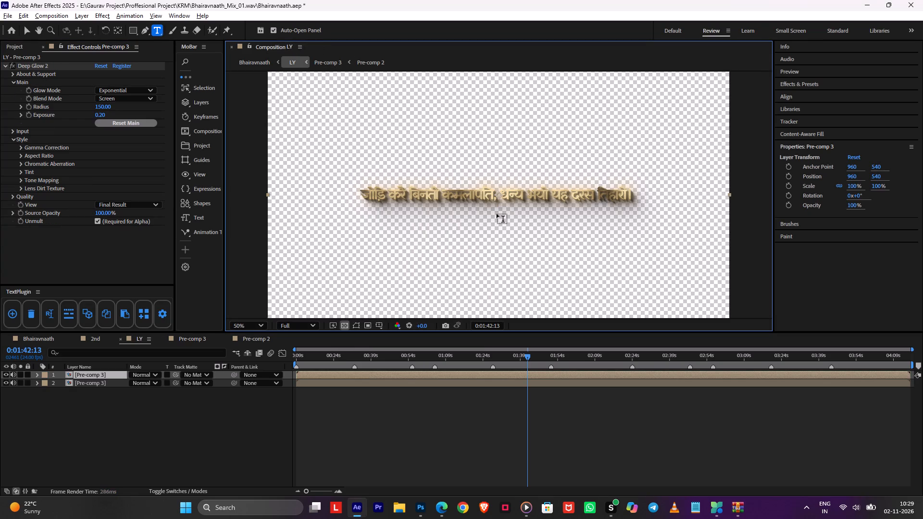
key(Tab)
click(407, 385)
scroll(468, 203, up, 1)
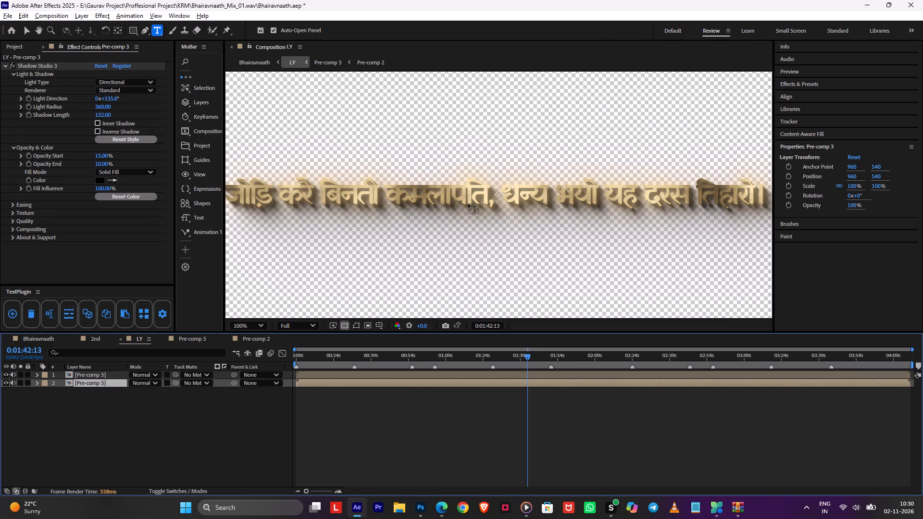
key(v)
key(Tab)
click(410, 215)
key(ctrl+s)
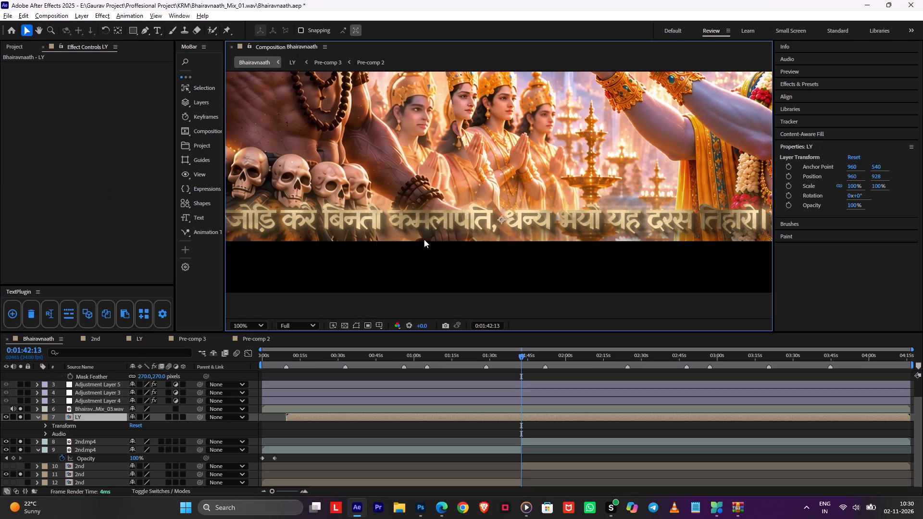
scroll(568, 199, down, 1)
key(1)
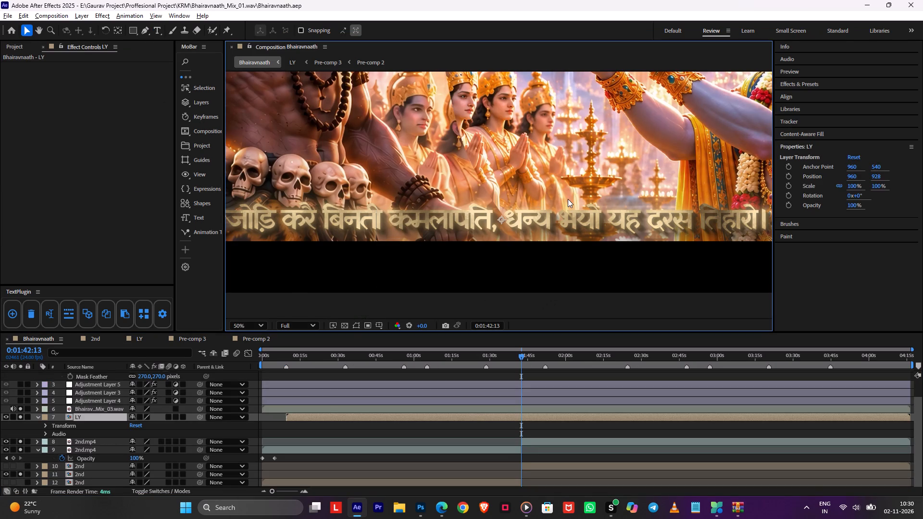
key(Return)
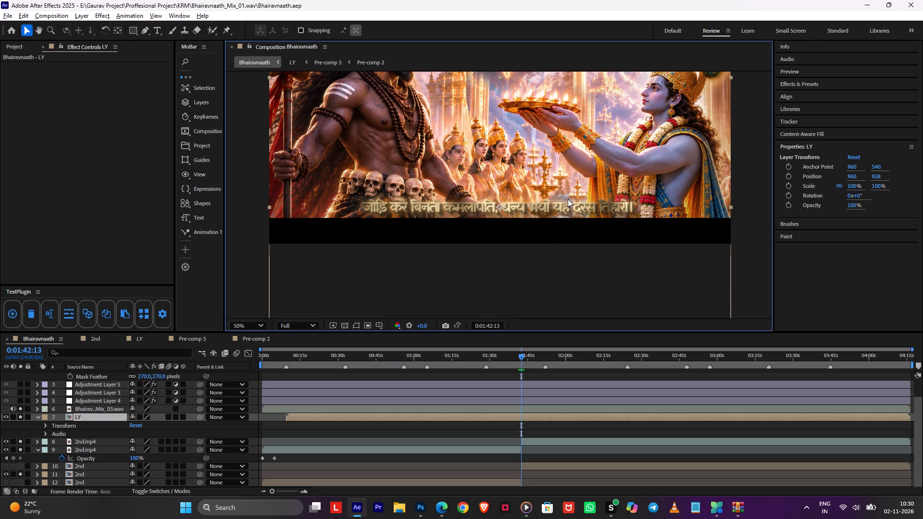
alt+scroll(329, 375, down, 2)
Collapse the lower 2nd.mp4 and LY layers and turn off solo on Black Solid 1, LY and the background video layers.
click(38, 449)
click(36, 426)
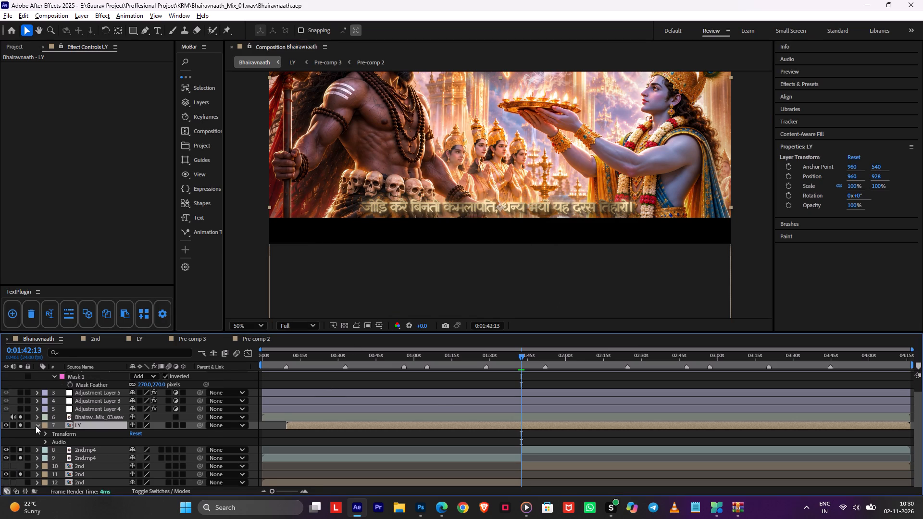
drag(21, 443, 20, 476)
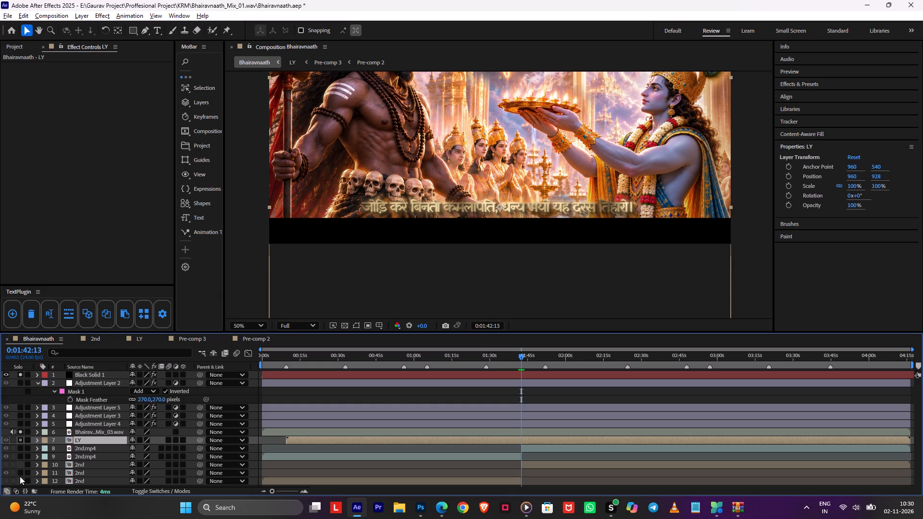
click(18, 375)
click(493, 392)
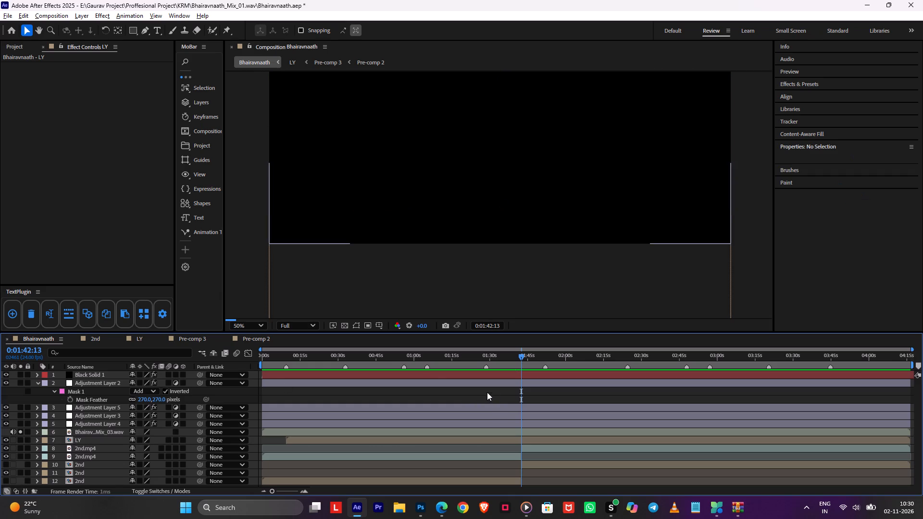
Move the Bhairavnaath playhead to 0:00:32:08 and open the 2nd composition from layer 12.
click(424, 356)
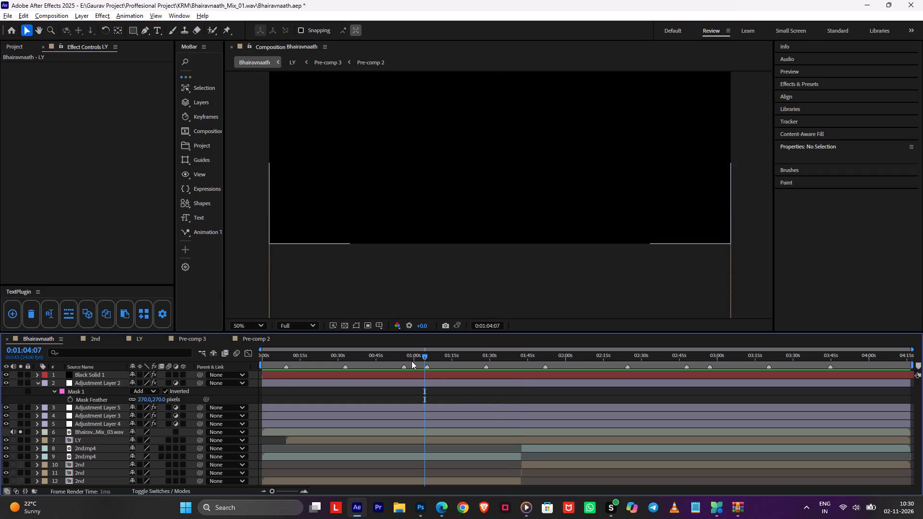
drag(393, 361, 344, 371)
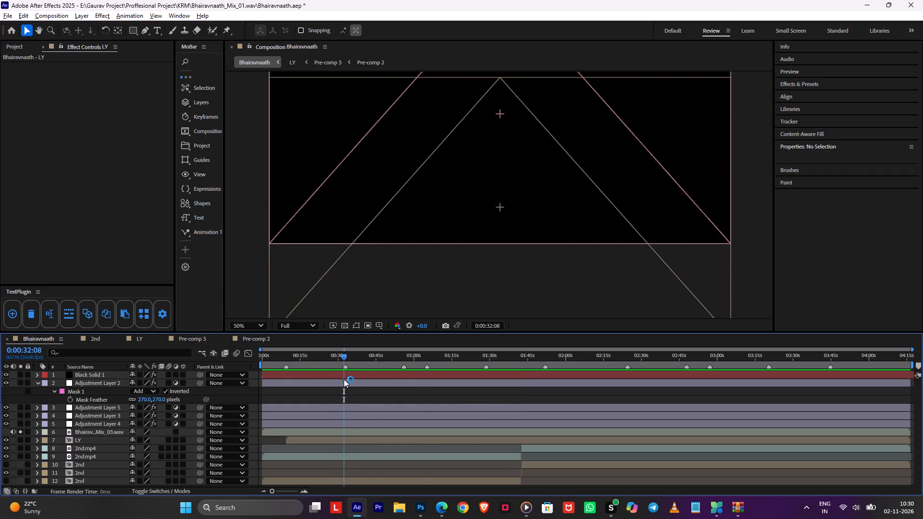
scroll(347, 434, down, 1)
click(347, 481)
scroll(354, 469, down, 2)
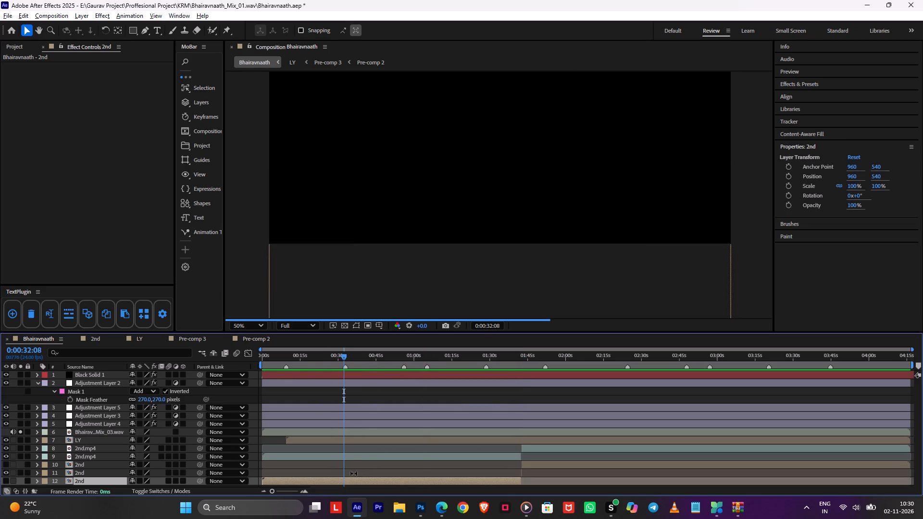
double_click(345, 480)
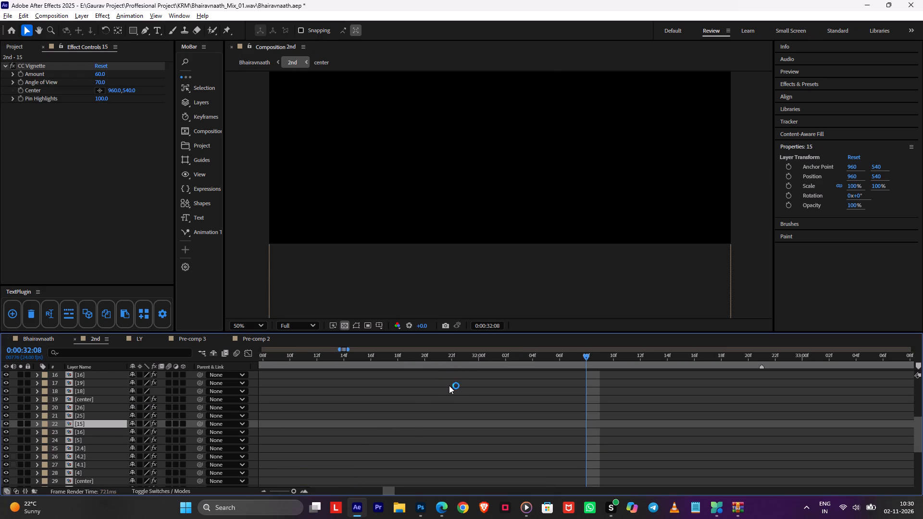
Move the playhead in the 2nd composition to 0:00:37:01 and set the preview resolution to Quarter.
click(448, 387)
scroll(448, 387, down, 10)
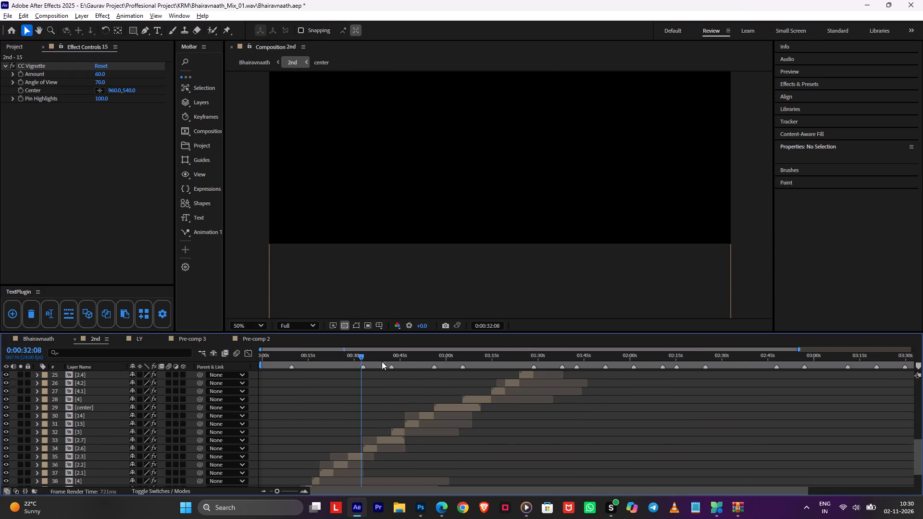
click(375, 357)
click(294, 326)
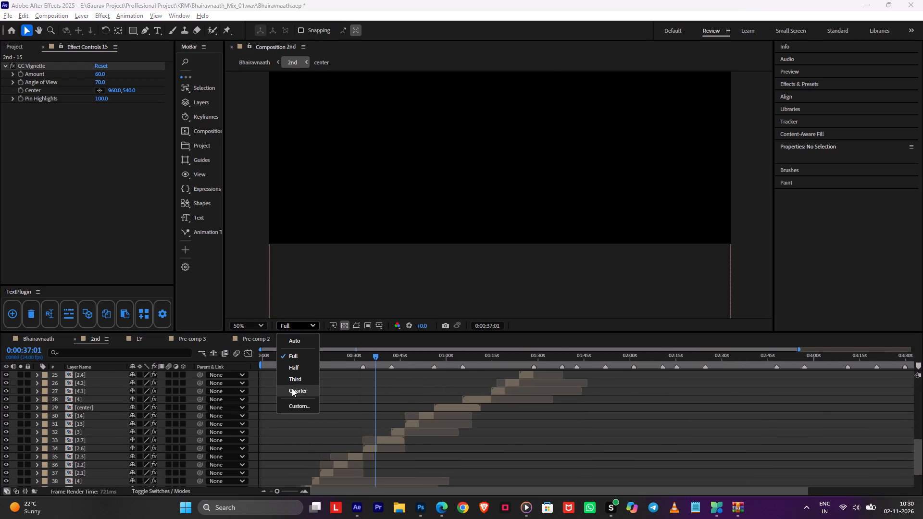
click(292, 388)
Look through the layer stack of the 2nd composition and check its picture at 0:00:41:10 and 0:00:47:02.
scroll(301, 449, up, 15)
scroll(298, 449, down, 1)
scroll(298, 449, up, 4)
scroll(298, 449, down, 9)
scroll(297, 447, up, 2)
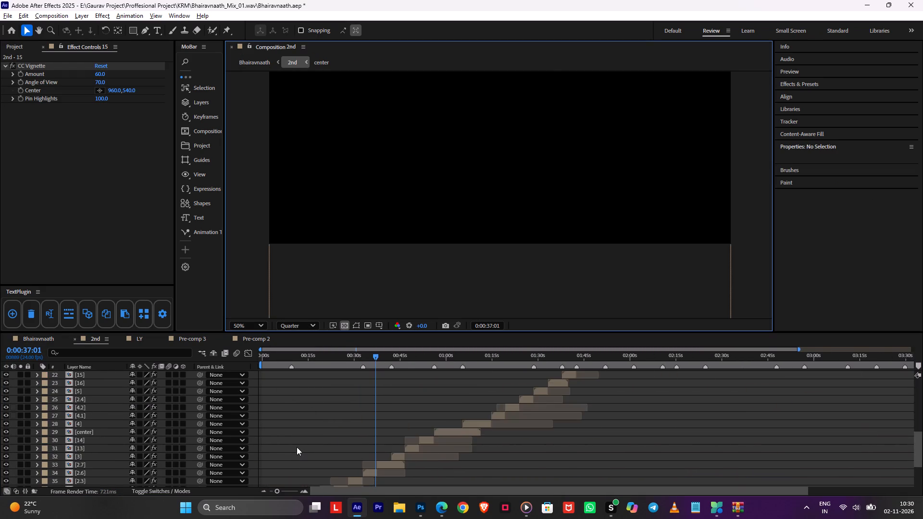
scroll(297, 447, down, 6)
click(546, 458)
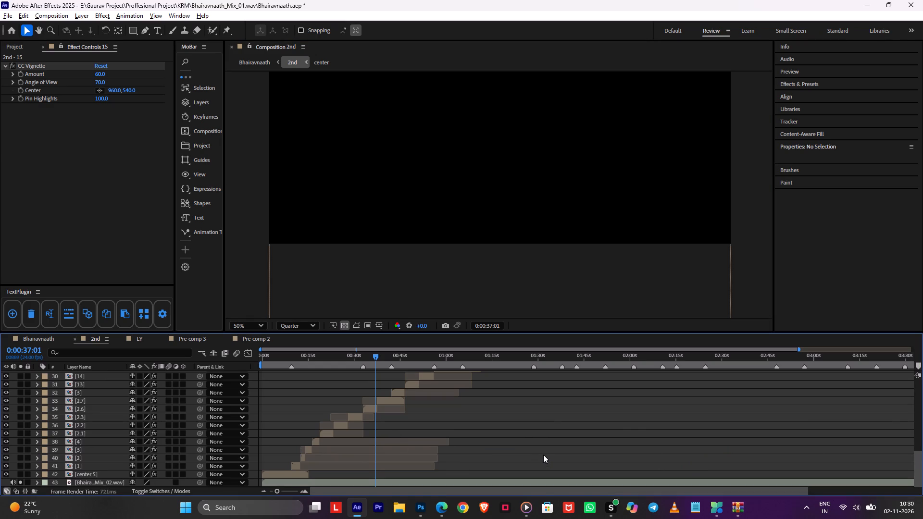
key(1)
key(Return)
click(389, 353)
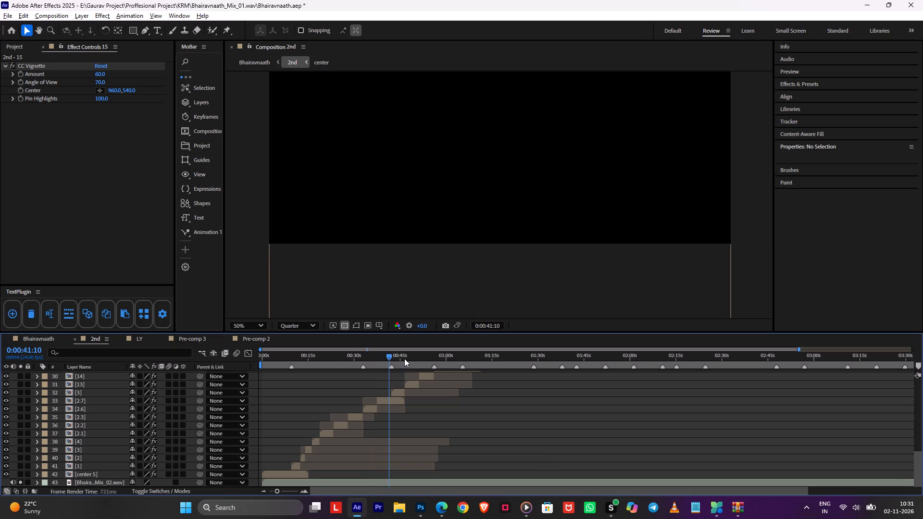
click(404, 358)
double_click(407, 355)
click(535, 400)
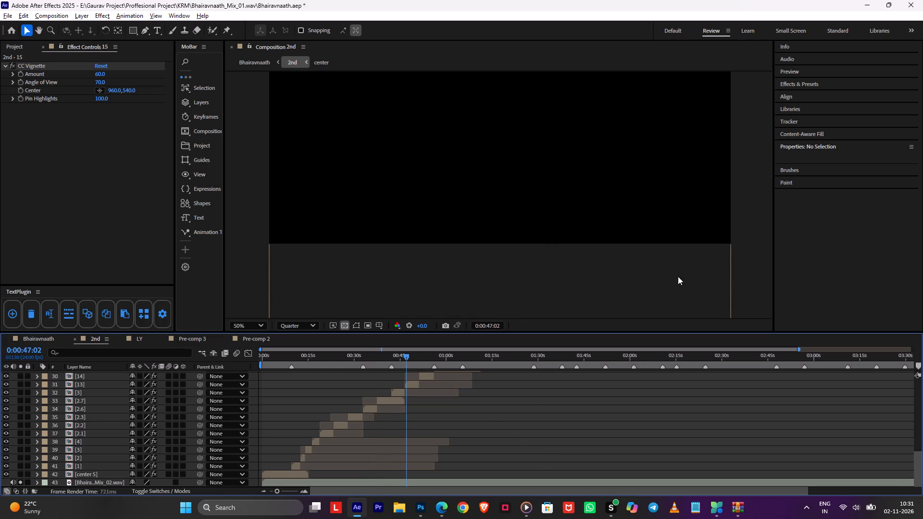
Close After Effects, saving the changes to Bhairavnaath.aep.
click(922, 0)
click(421, 503)
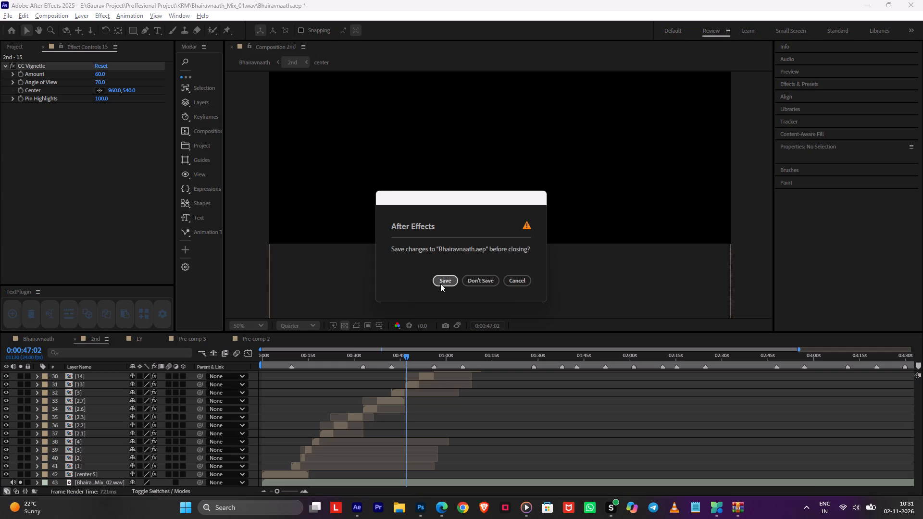
click(440, 284)
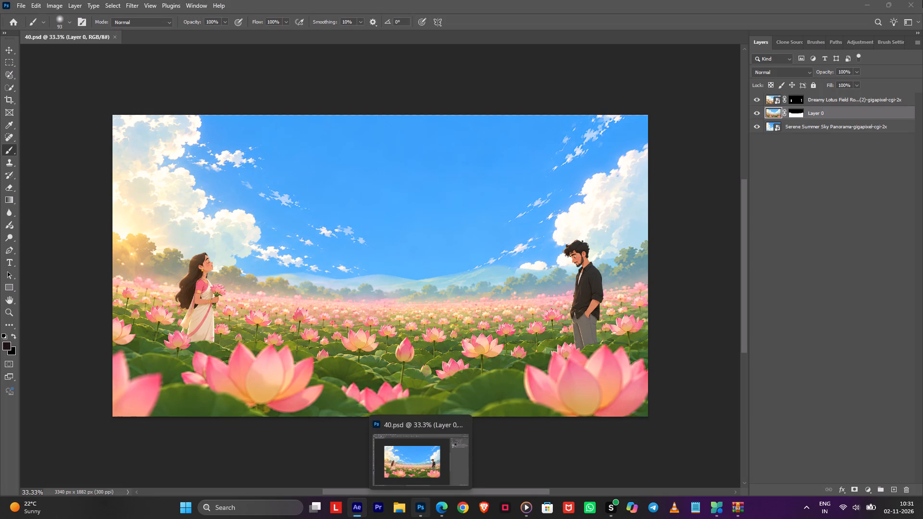
Close Photoshop with its open 40.psd document.
click(918, 0)
click(916, 0)
click(463, 425)
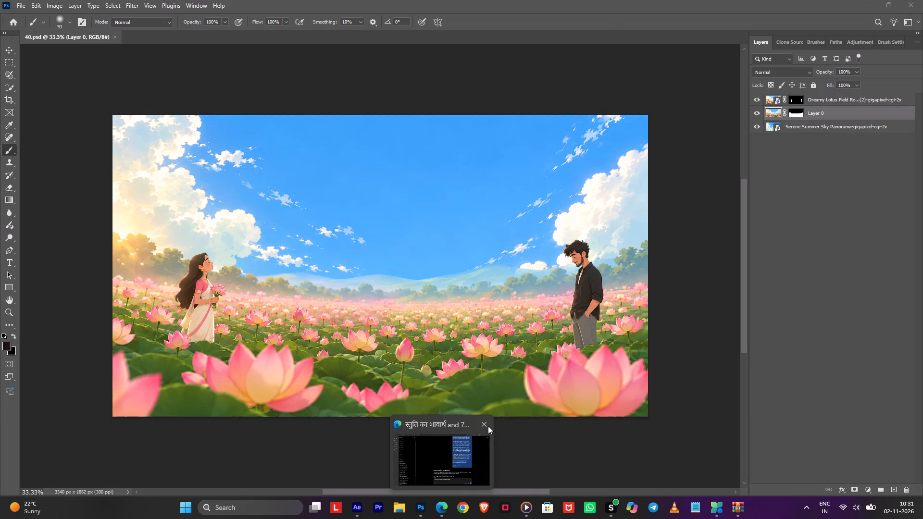
Close the remaining windows: the Edge browser, the Yatra_One.zip archive and Media Player.
click(483, 421)
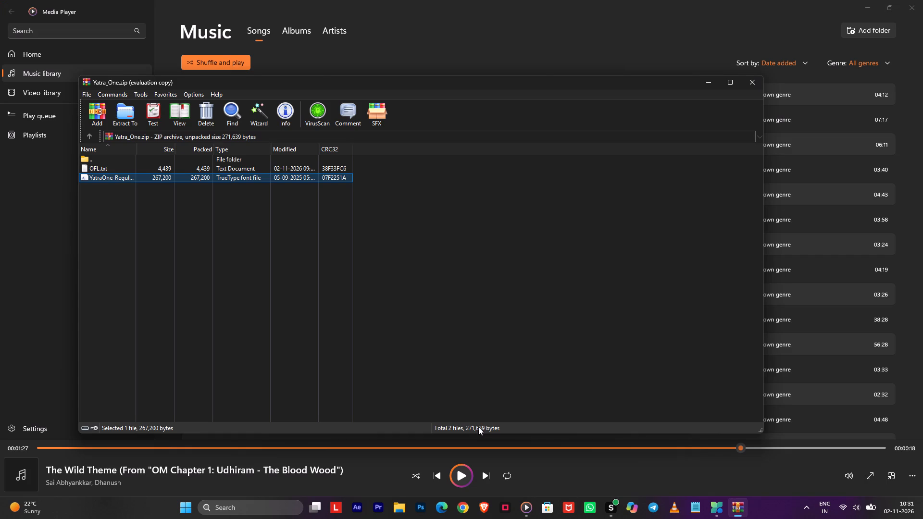
click(750, 80)
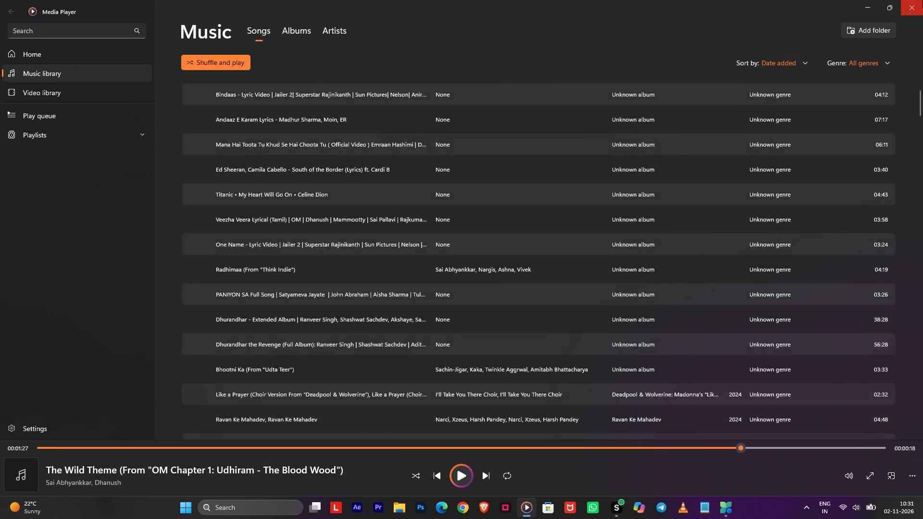
click(922, 0)
Run PC boost in Microsoft PC Manager and close its window.
click(791, 311)
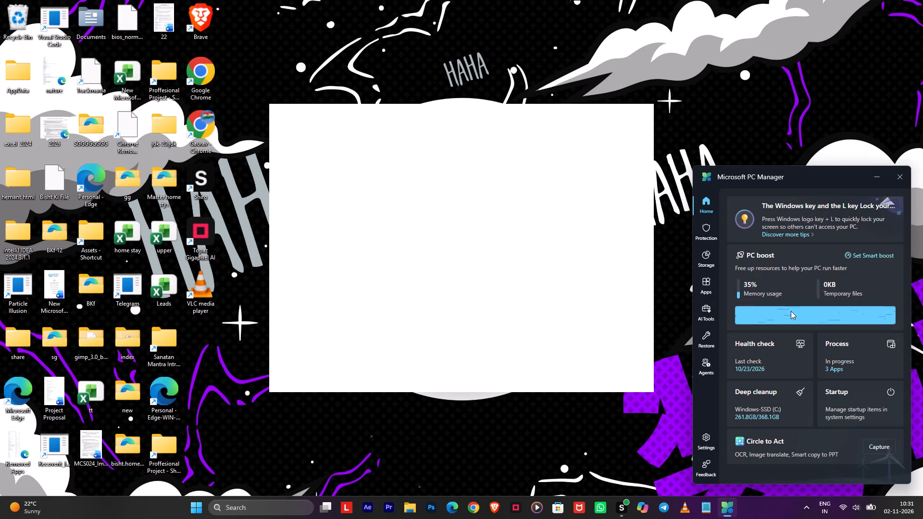
click(900, 179)
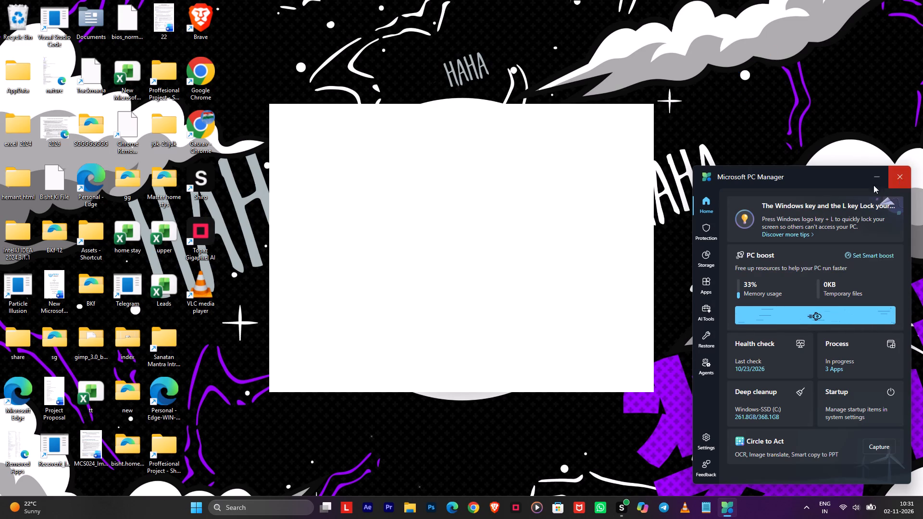